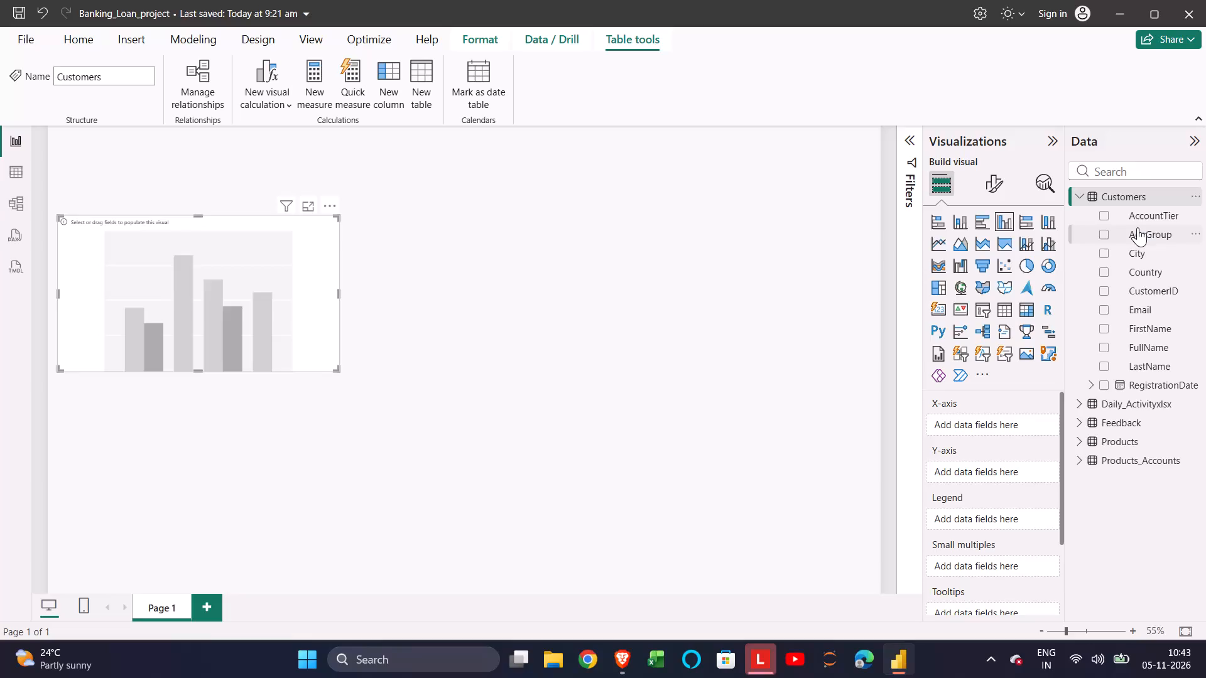
# Populate the empty column chart with AgeGroup on the X-axis and the count of CustomerID from Customers on the Y-axis.
pyautogui.moveTo(1106, 231); pyautogui.dragTo(1005, 383)
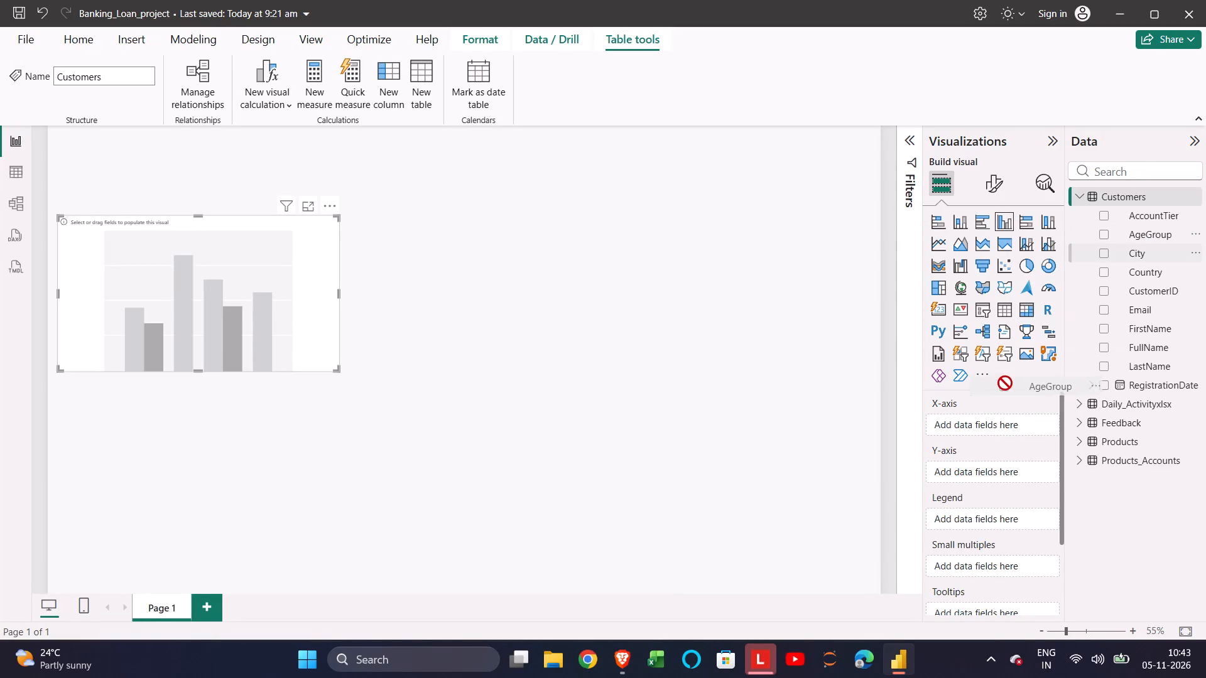
pyautogui.moveTo(1005, 383); pyautogui.dragTo(975, 416)
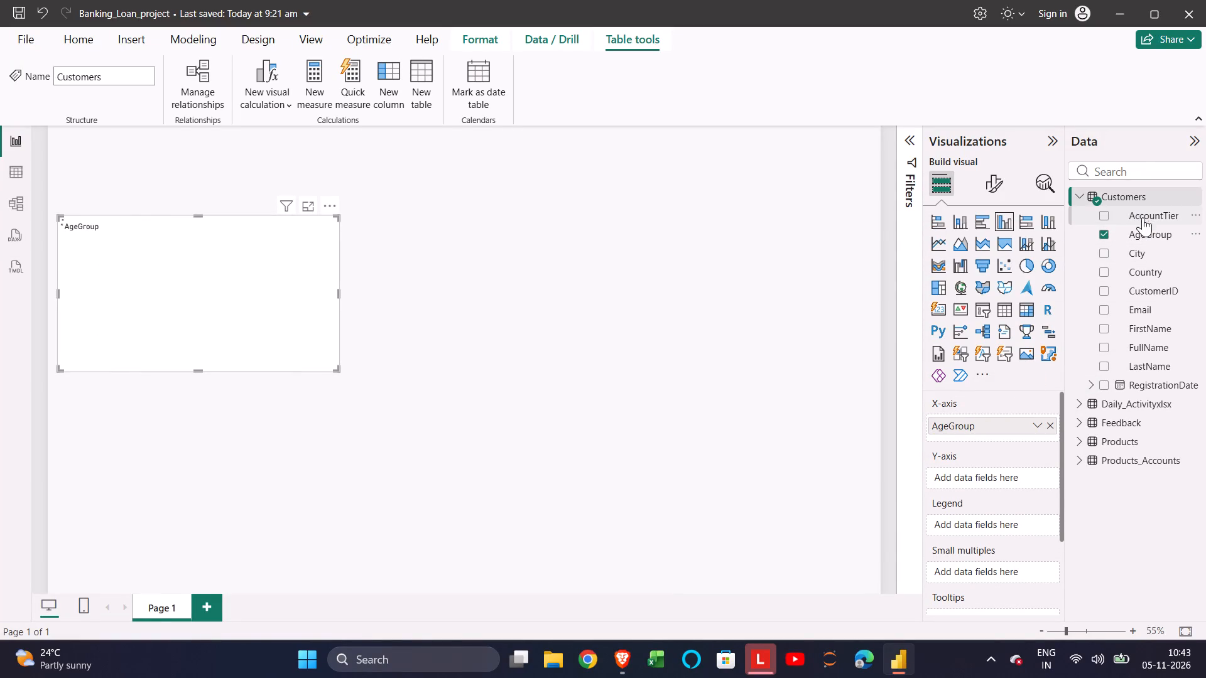
pyautogui.moveTo(1143, 285); pyautogui.dragTo(984, 400)
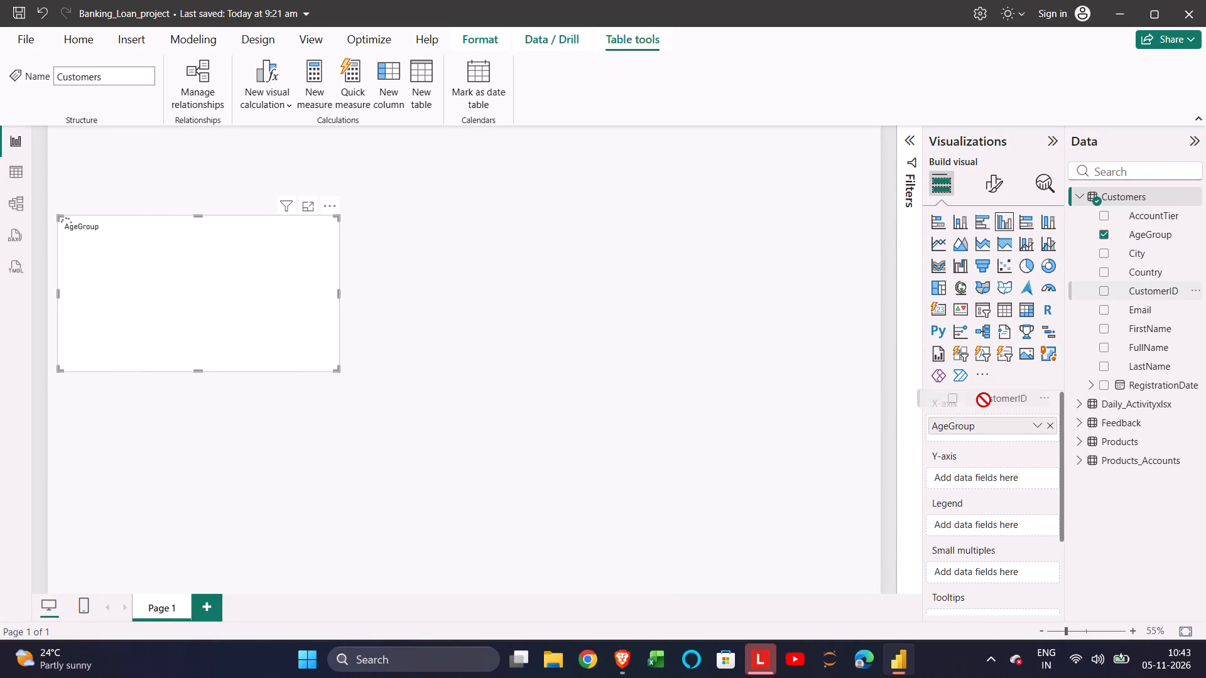
pyautogui.moveTo(984, 400); pyautogui.dragTo(994, 463)
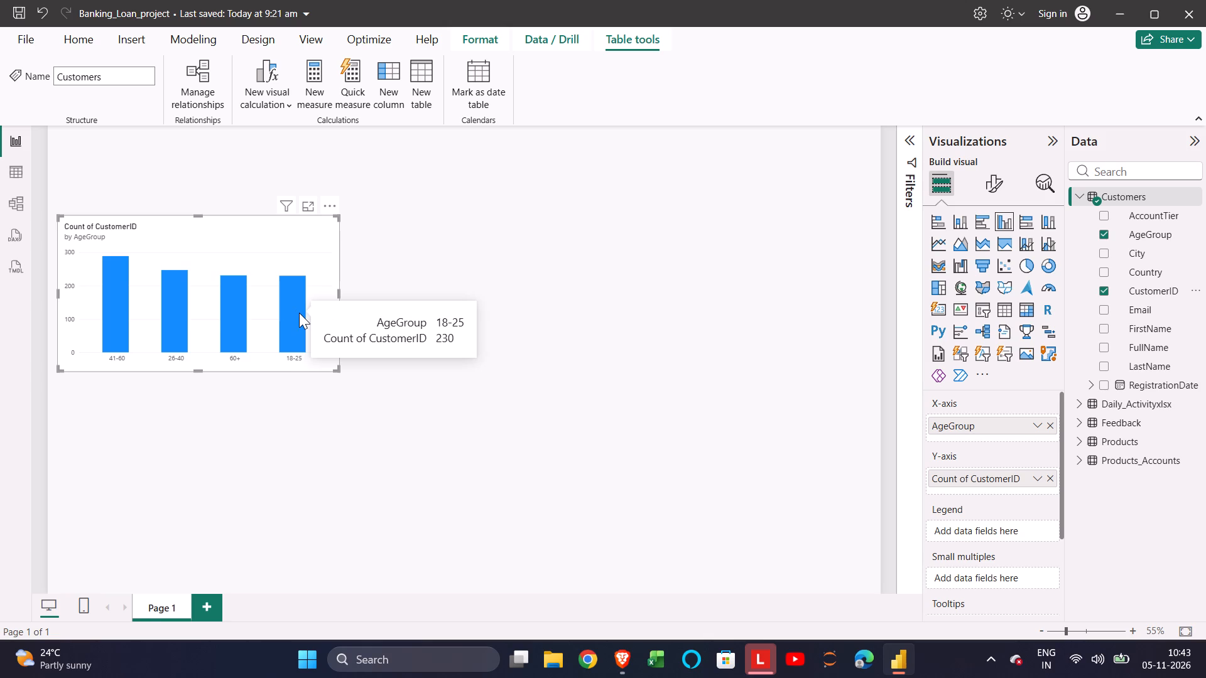
pyautogui.click(470, 285)
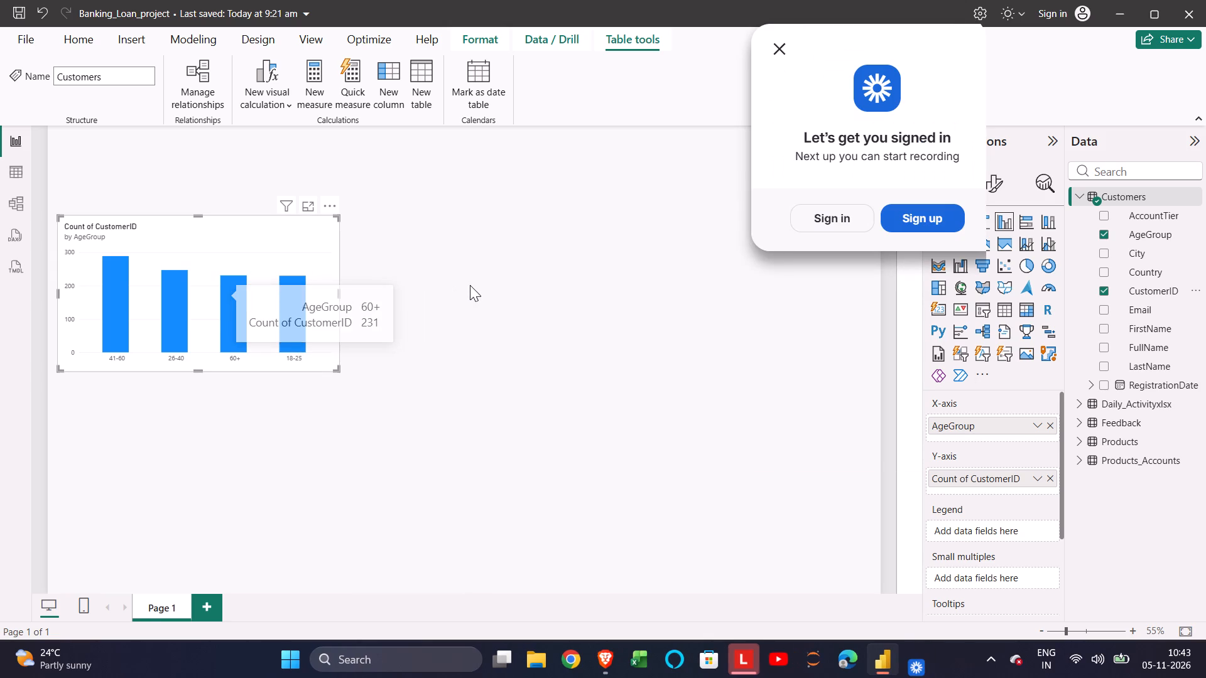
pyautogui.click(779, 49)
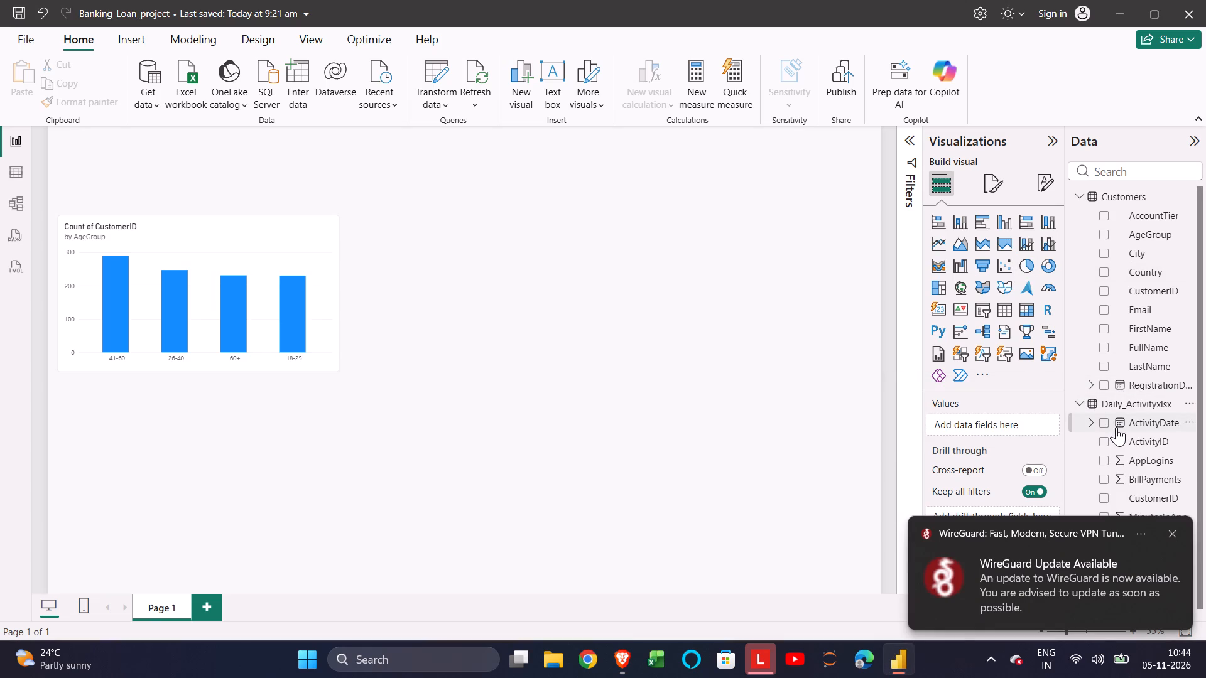
pyautogui.scroll(-3, 1116, 427)
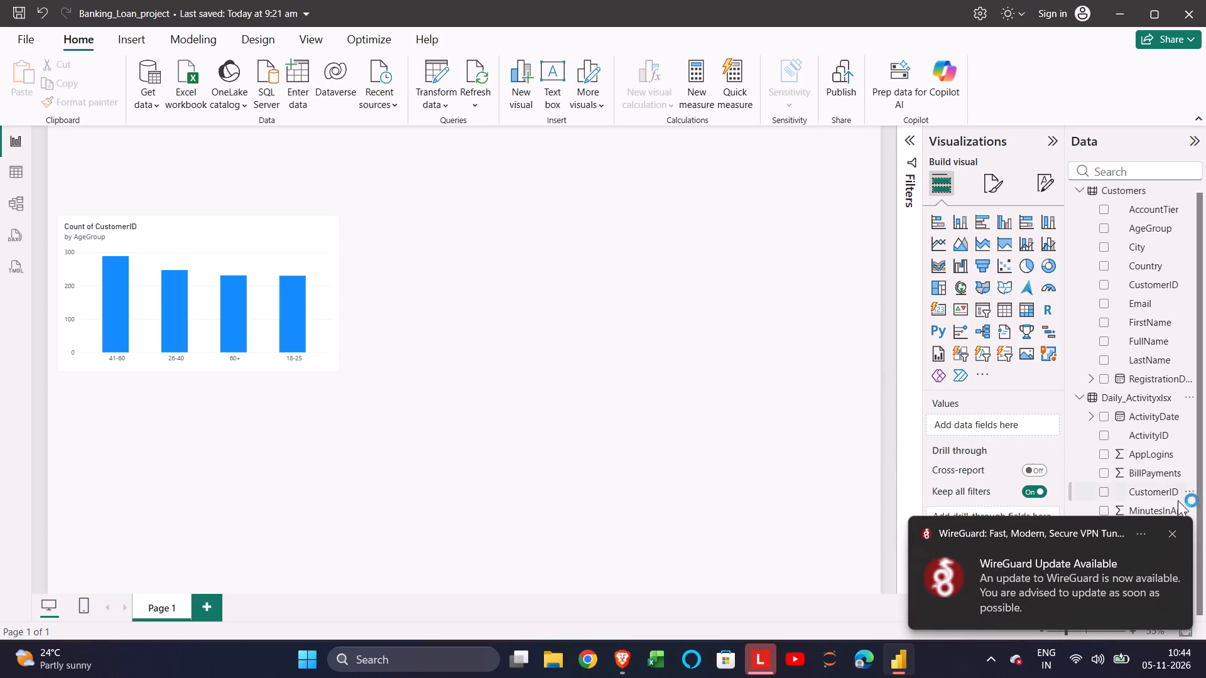
pyautogui.click(1172, 532)
pyautogui.scroll(-1, 1172, 532)
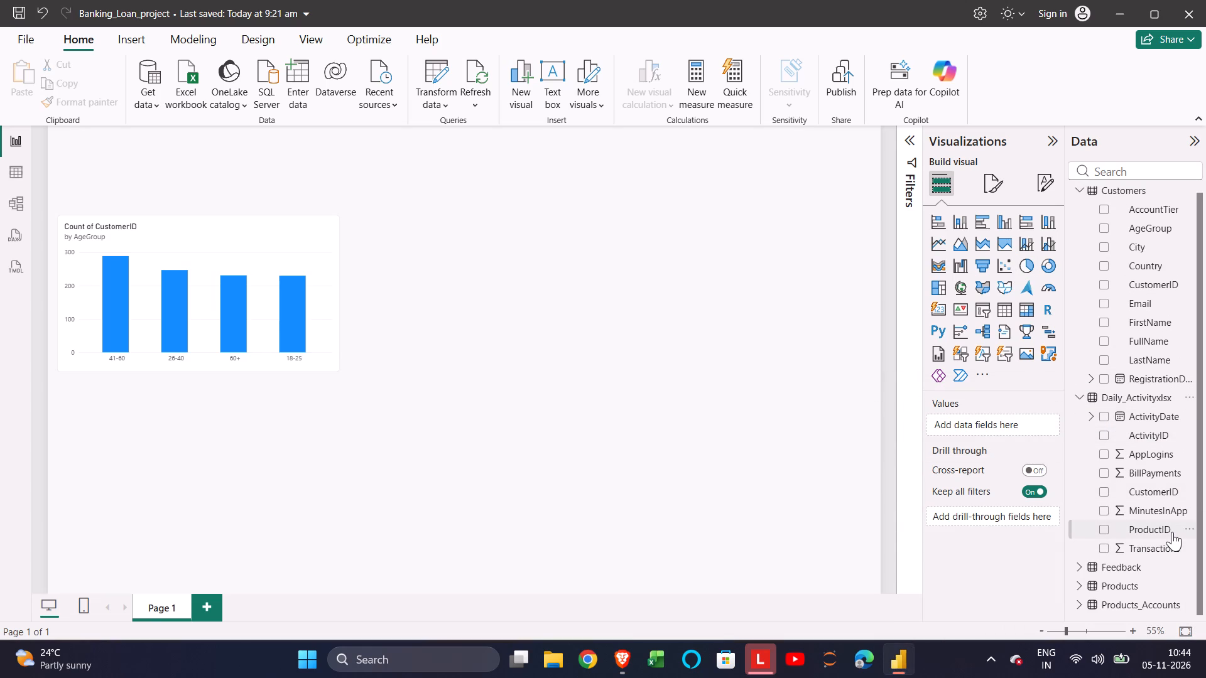
pyautogui.scroll(-1, 1172, 532)
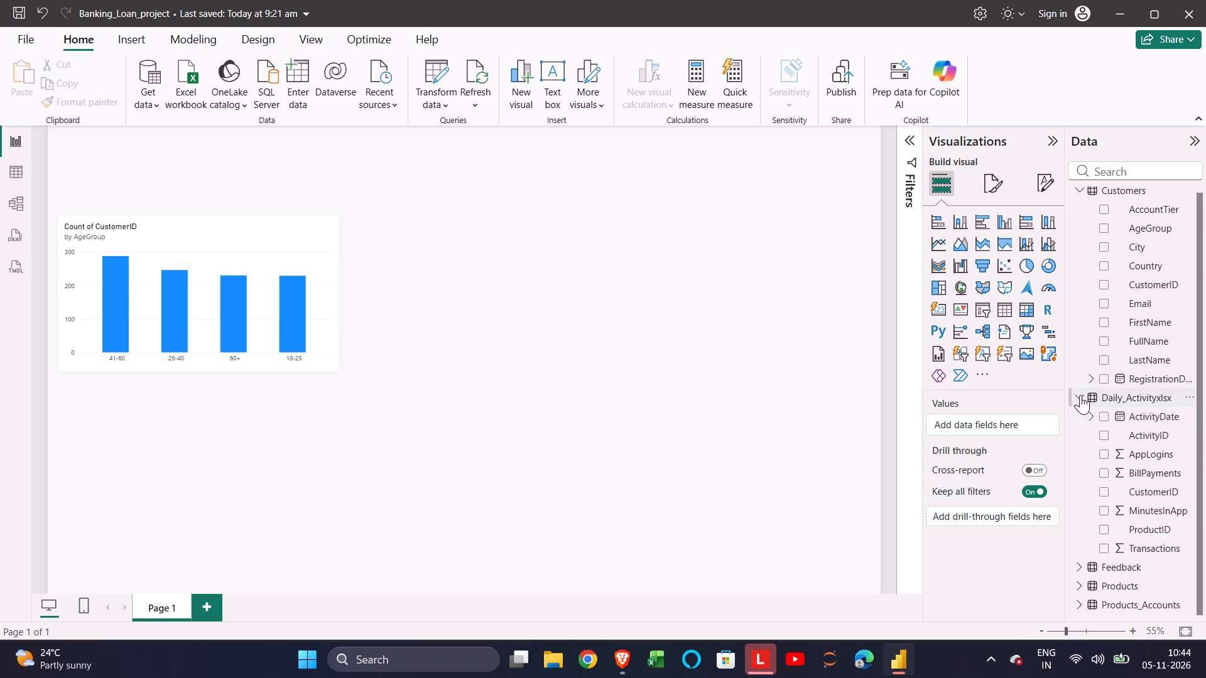
pyautogui.click(1080, 395)
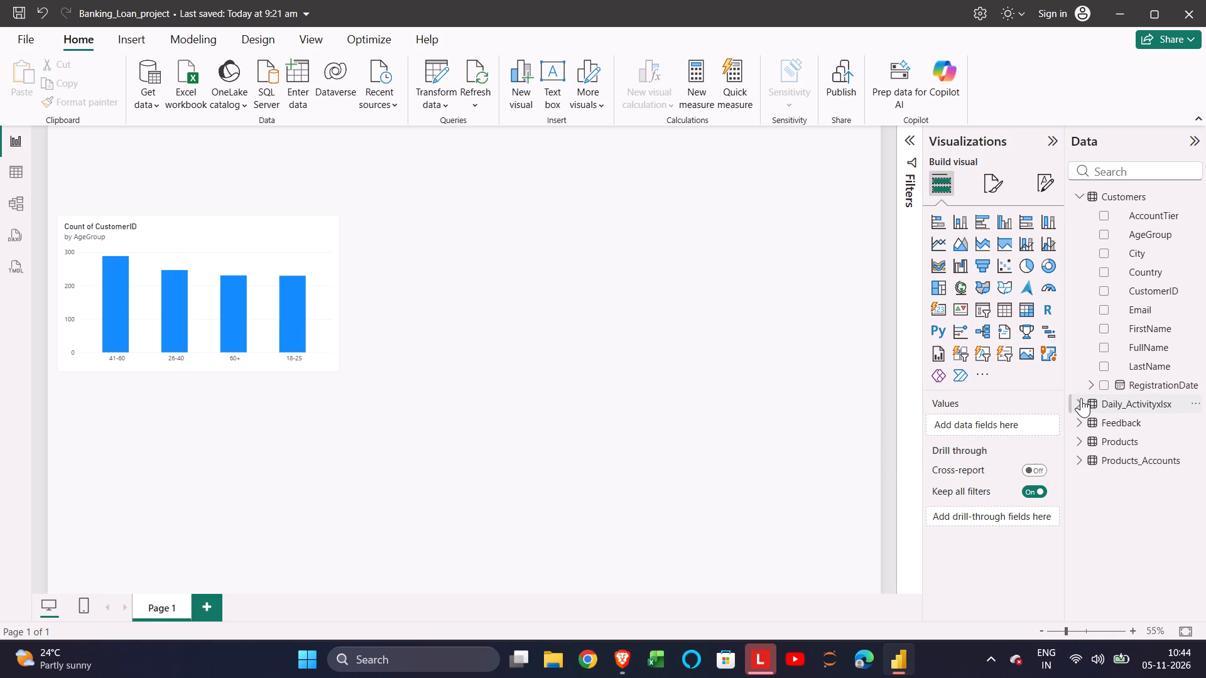
# Collapse the Customers table and expand Products_Accounts down to the levels of OpenDate's date hierarchy.
pyautogui.click(1078, 459)
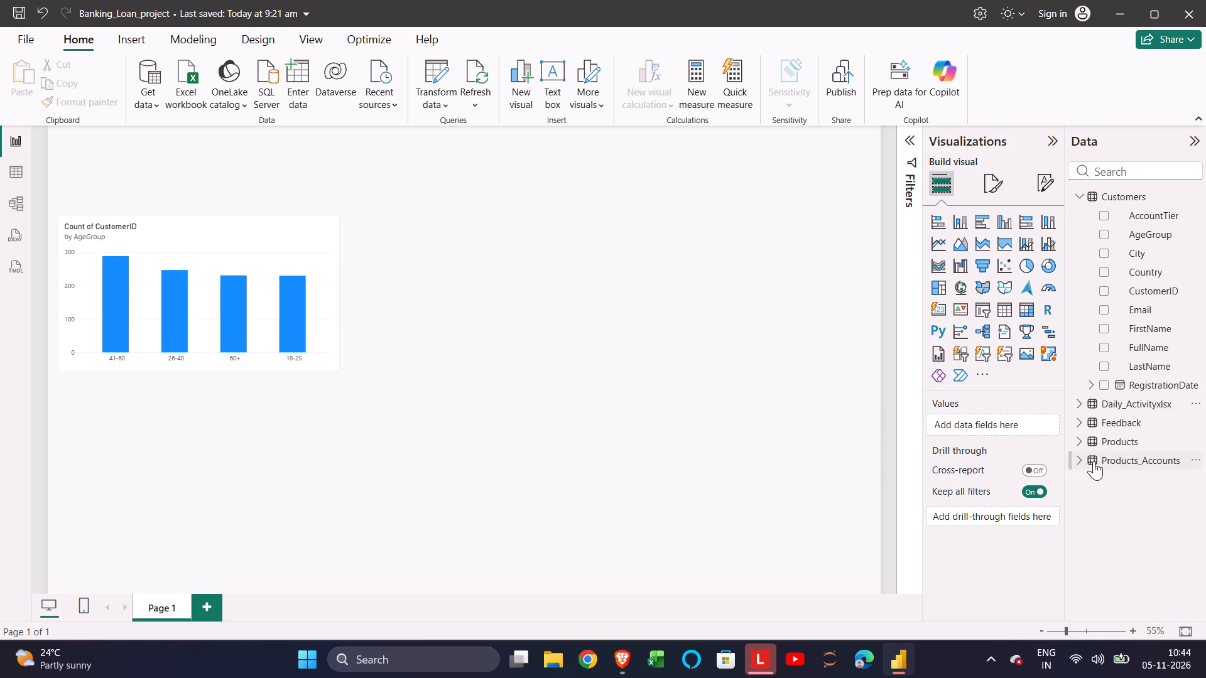
pyautogui.click(1084, 459)
pyautogui.click(1084, 459)
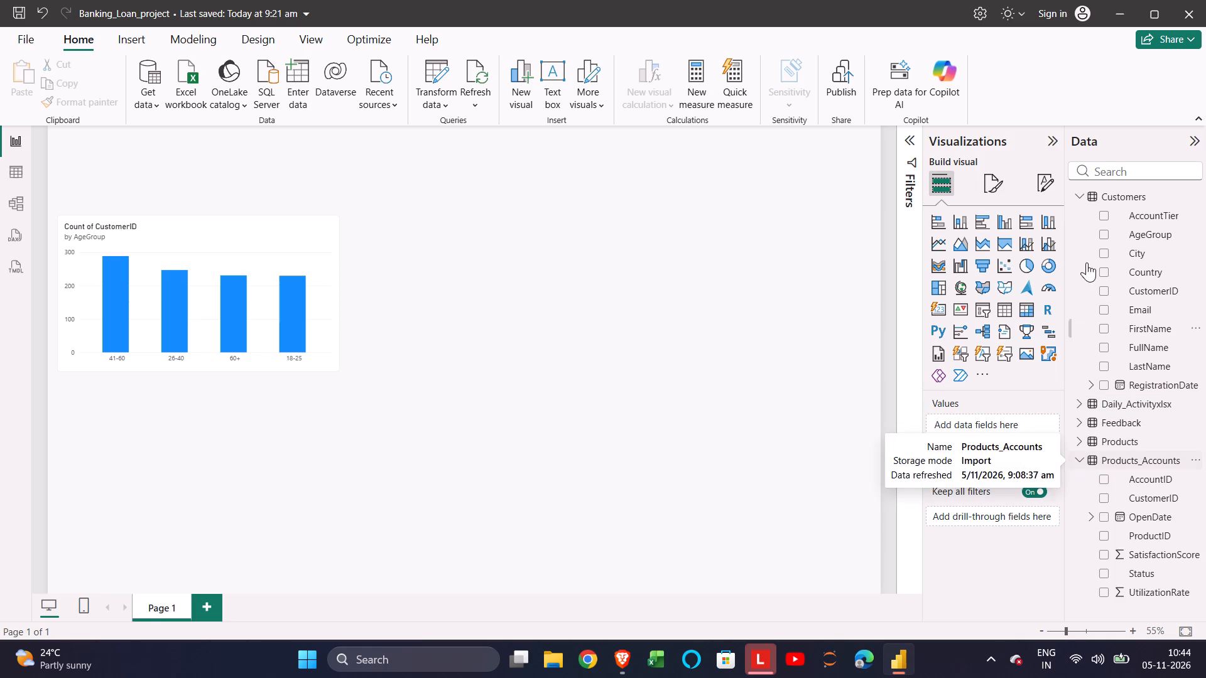
pyautogui.click(1084, 191)
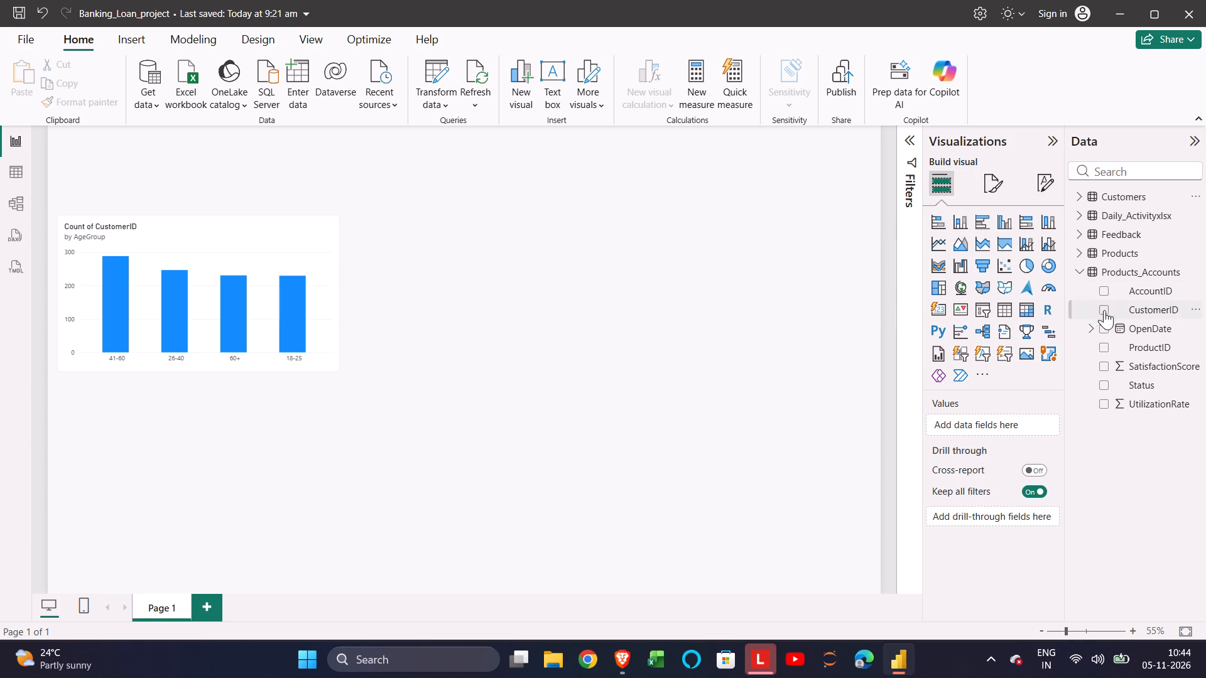
pyautogui.click(1153, 331)
pyautogui.click(1187, 328)
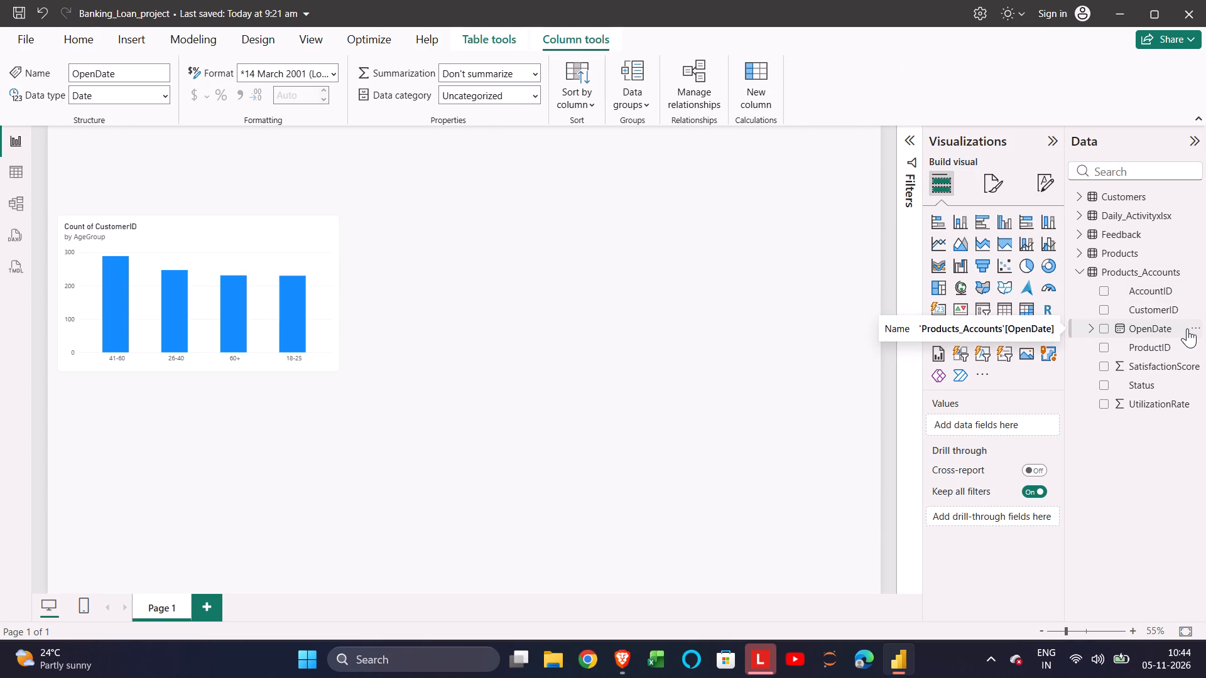
pyautogui.click(1193, 328)
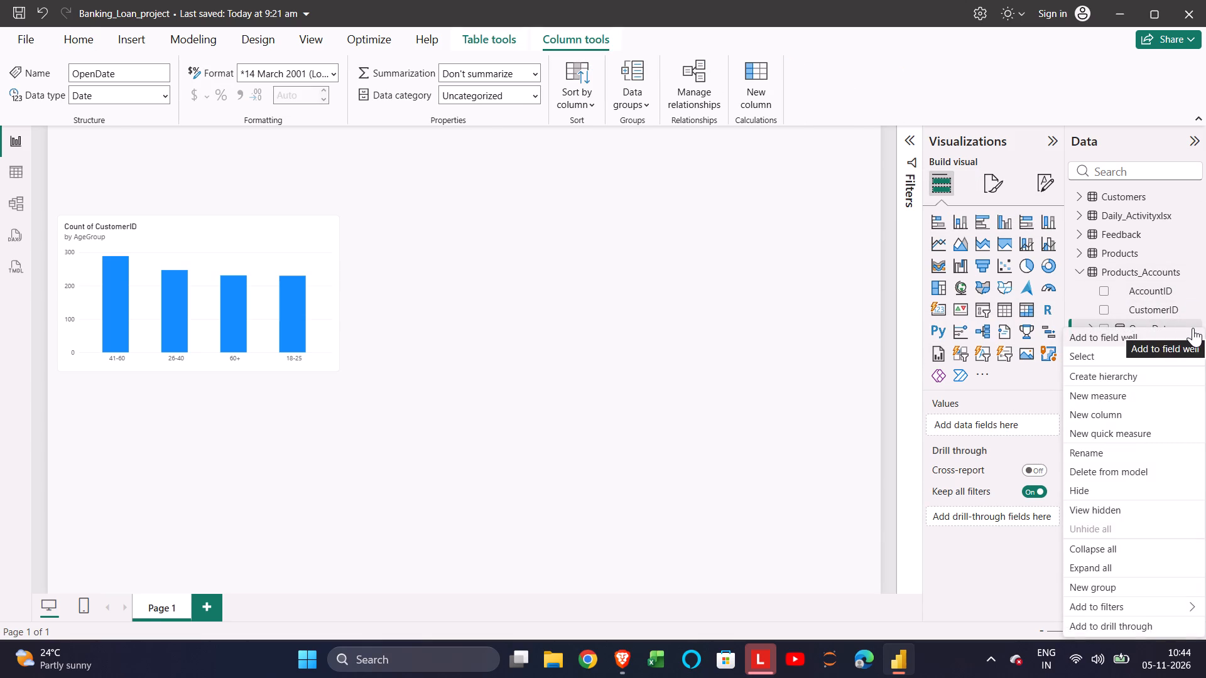
pyautogui.click(1180, 312)
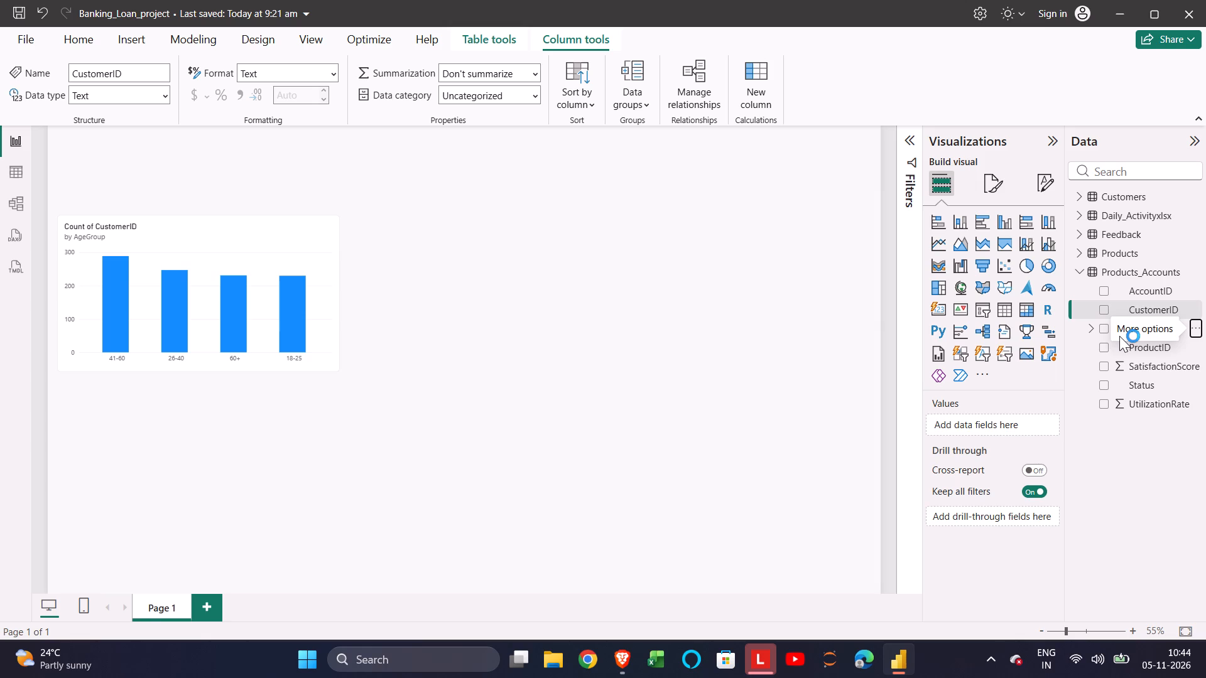
pyautogui.click(1092, 327)
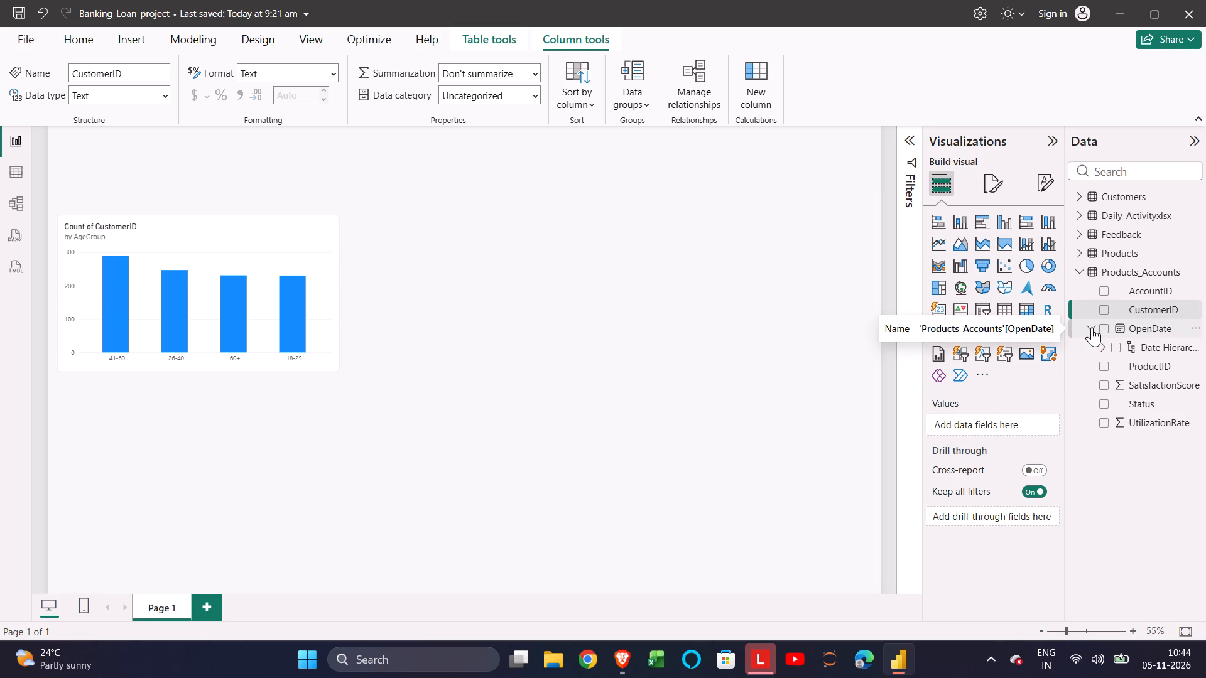
pyautogui.click(1099, 344)
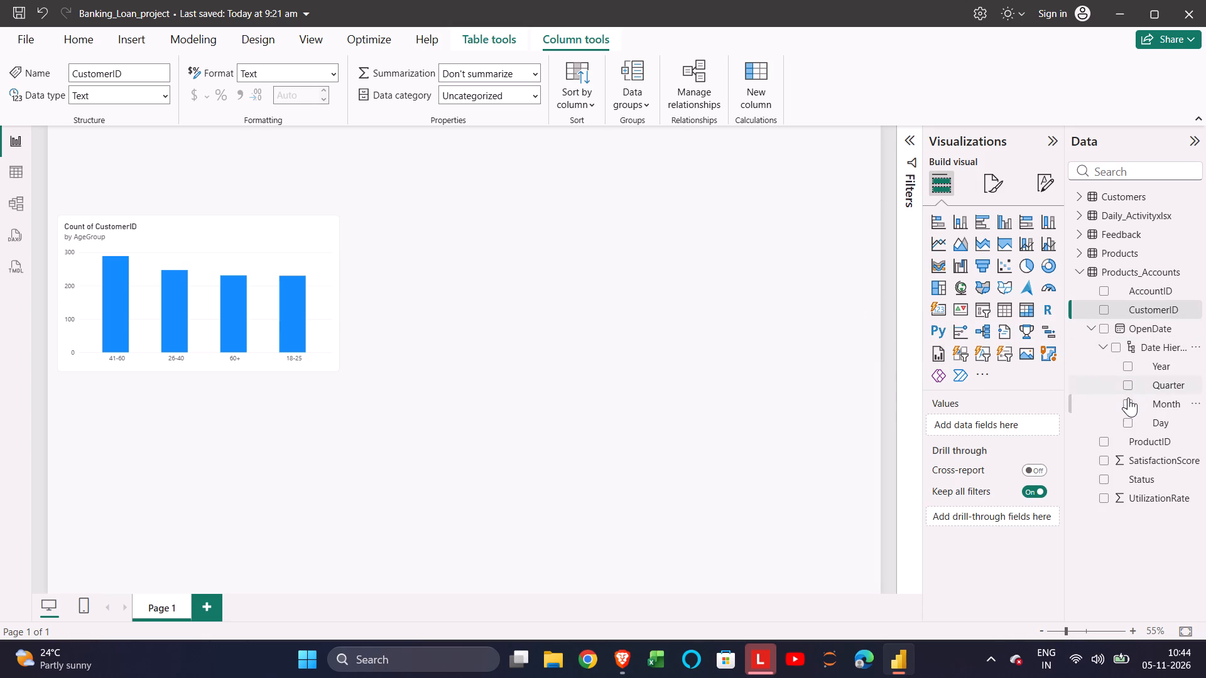
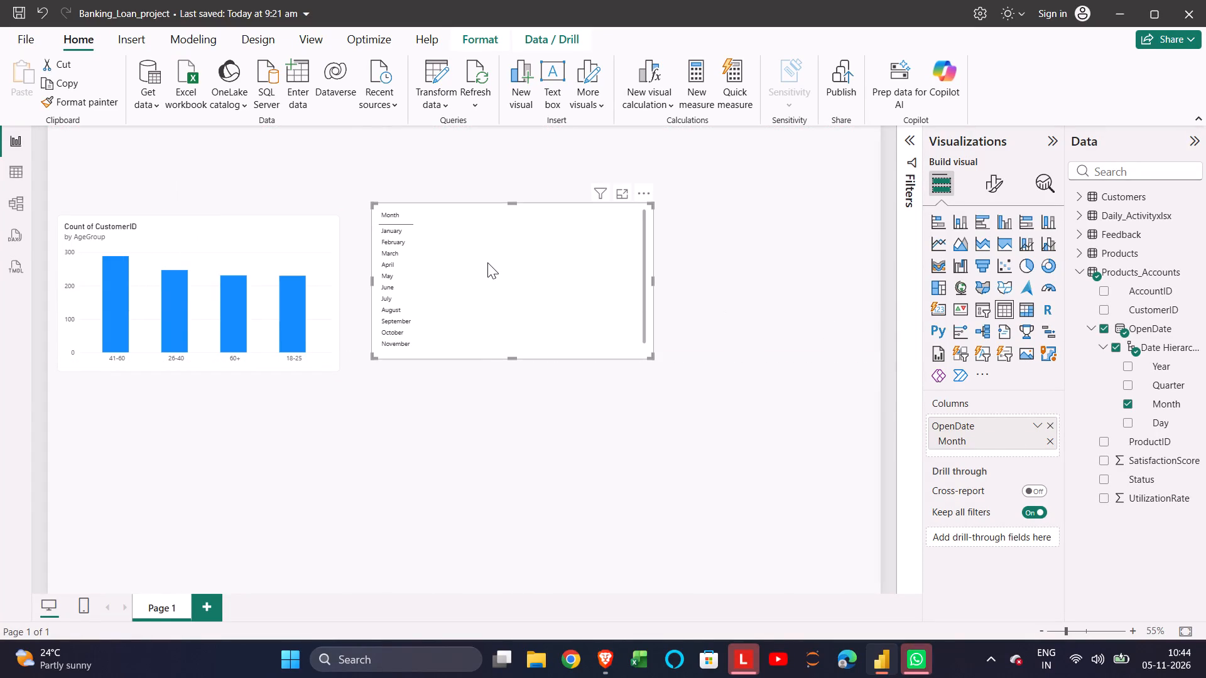
# Replace the Month table with an empty line chart placed beside the age-group column chart.
pyautogui.press('Delete')
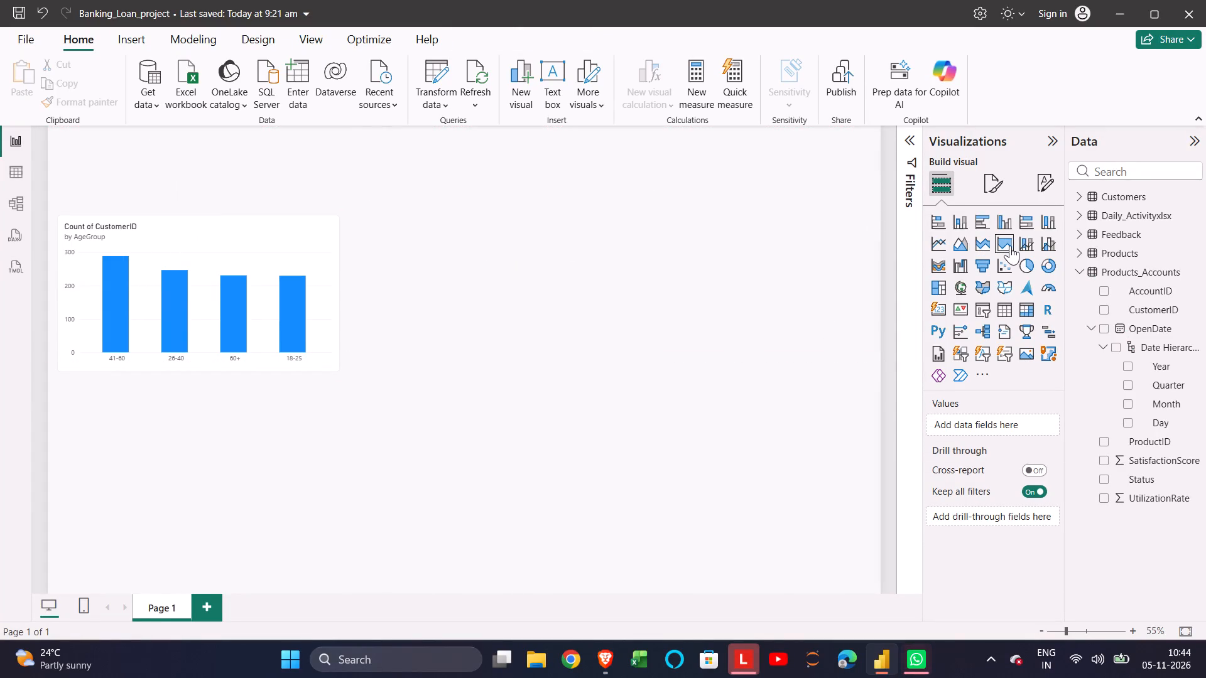
pyautogui.click(942, 241)
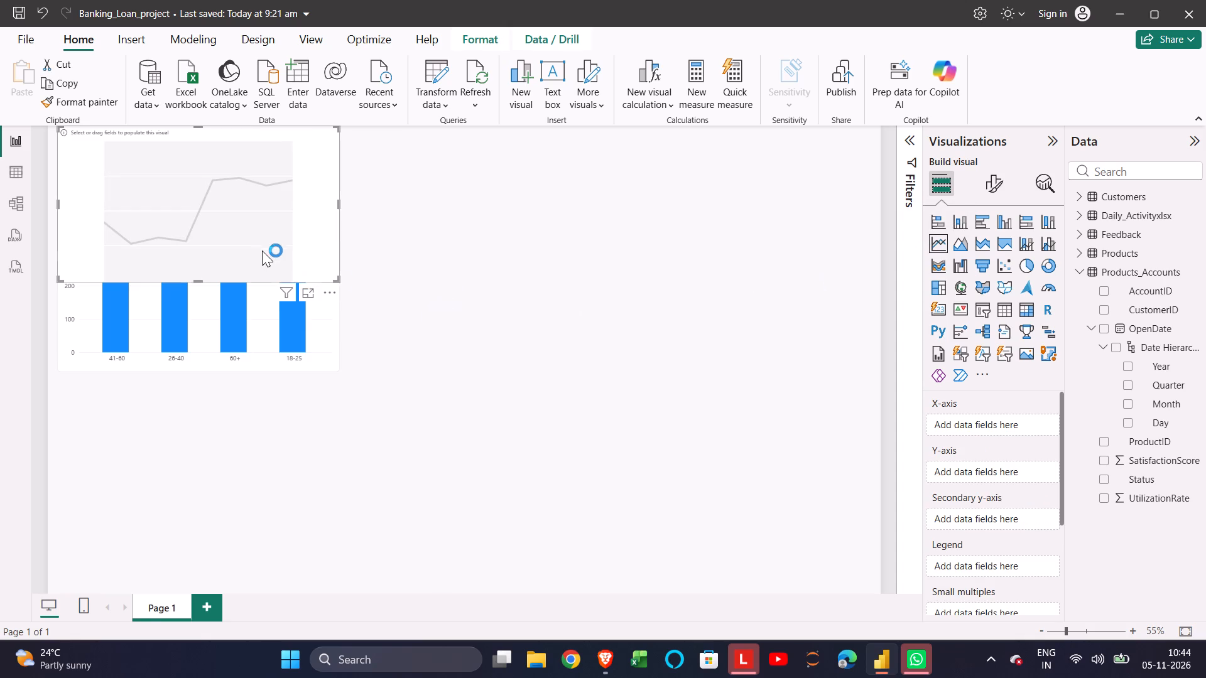
pyautogui.moveTo(254, 247); pyautogui.dragTo(554, 321)
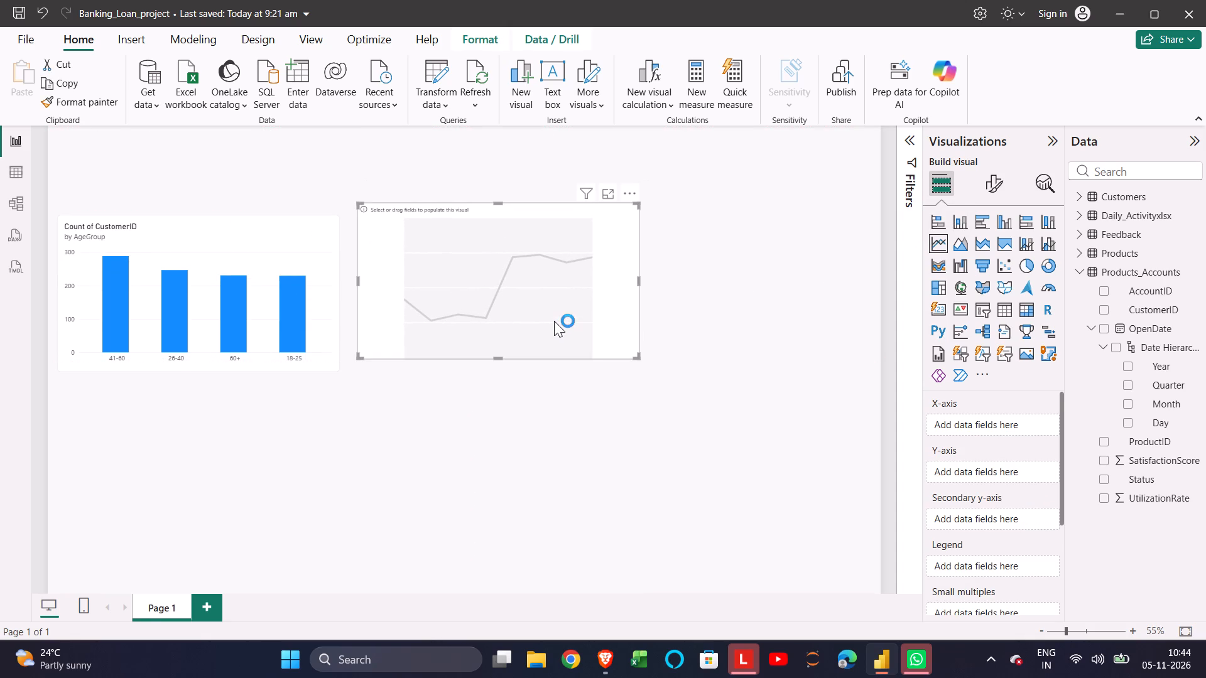
# Plot the count of AccountID by OpenDate Month from Products_Accounts in the empty visual, as a widened clustered column chart.
pyautogui.click(1127, 406)
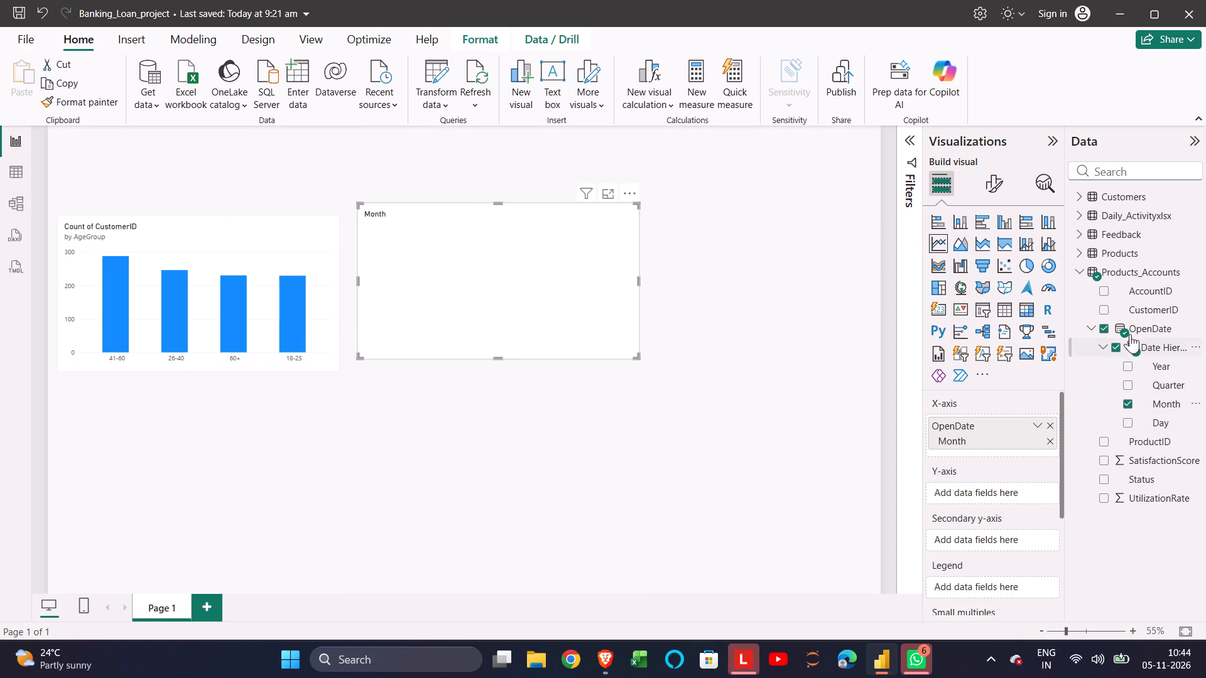
pyautogui.click(1102, 288)
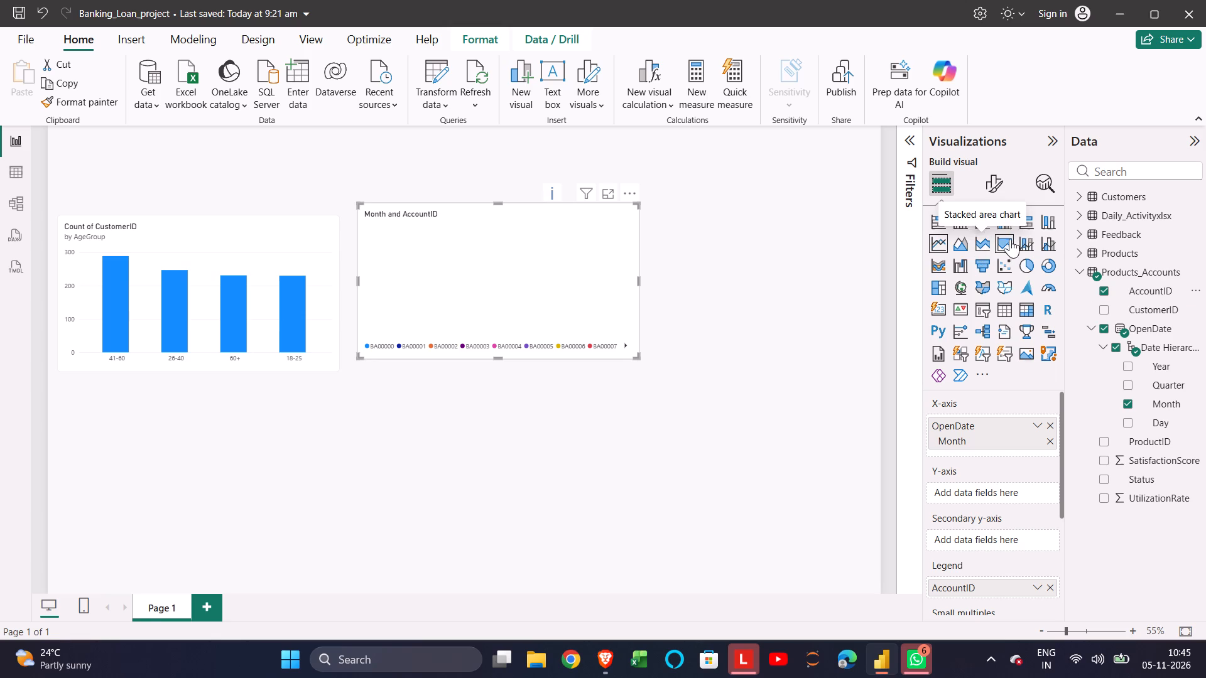
pyautogui.click(1030, 223)
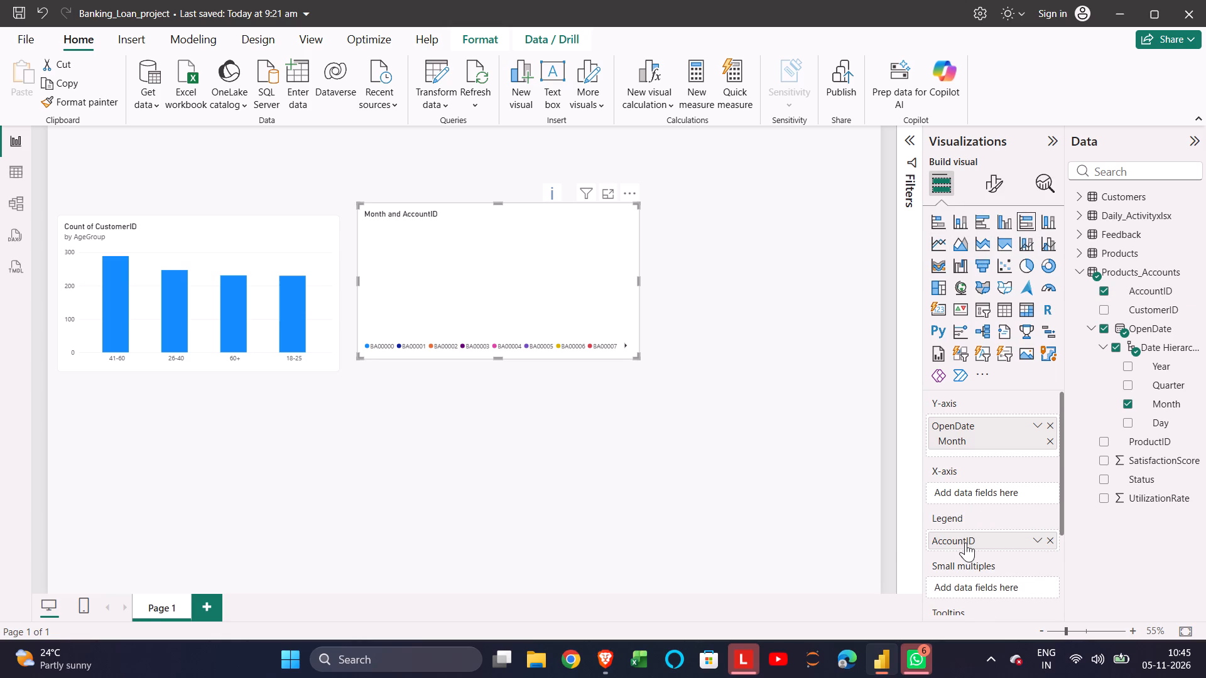
pyautogui.moveTo(965, 542); pyautogui.dragTo(959, 486)
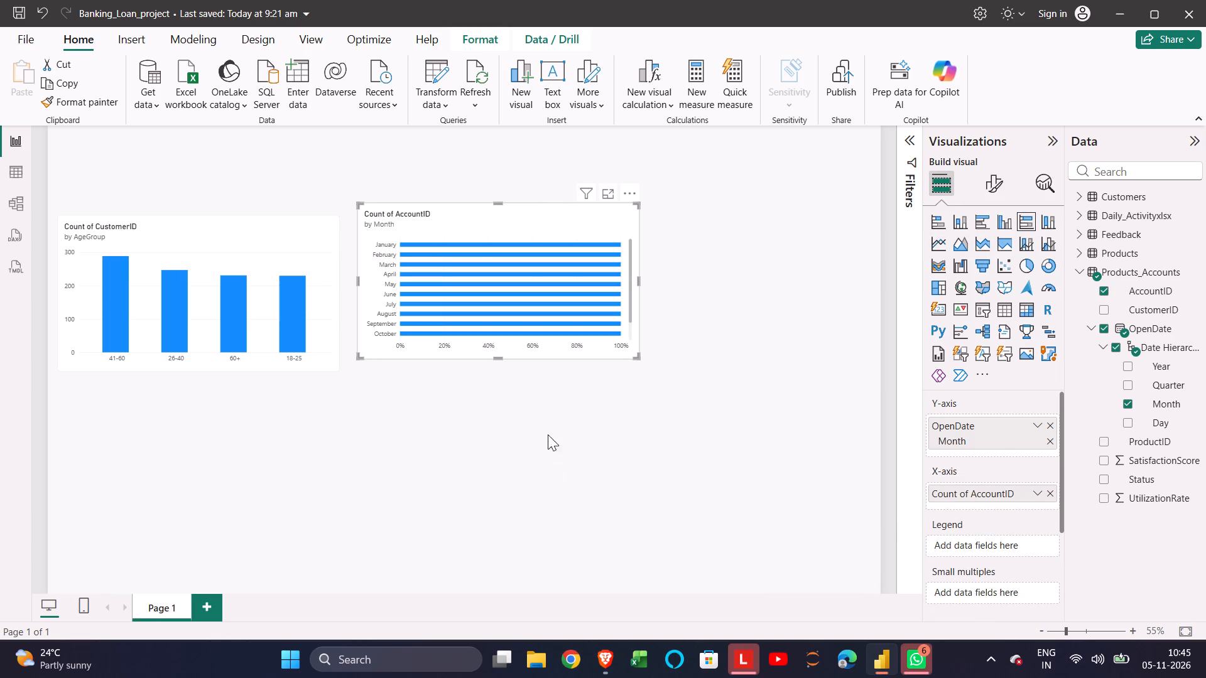
pyautogui.moveTo(636, 359); pyautogui.dragTo(740, 366)
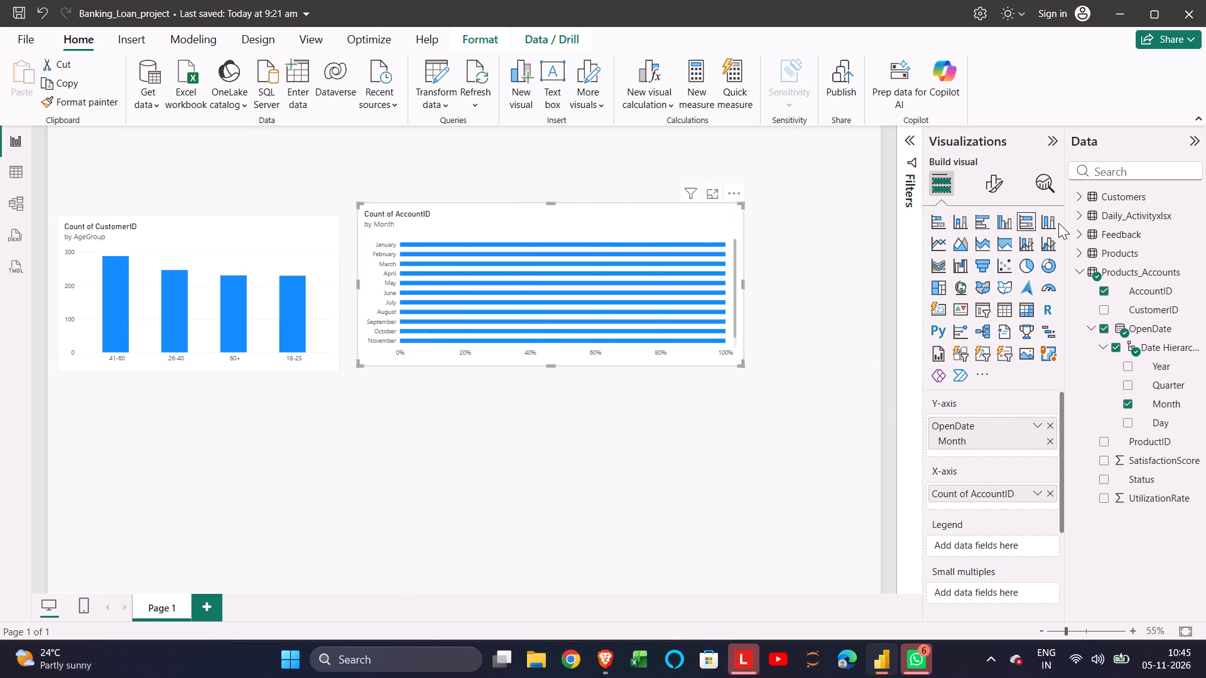
pyautogui.click(999, 229)
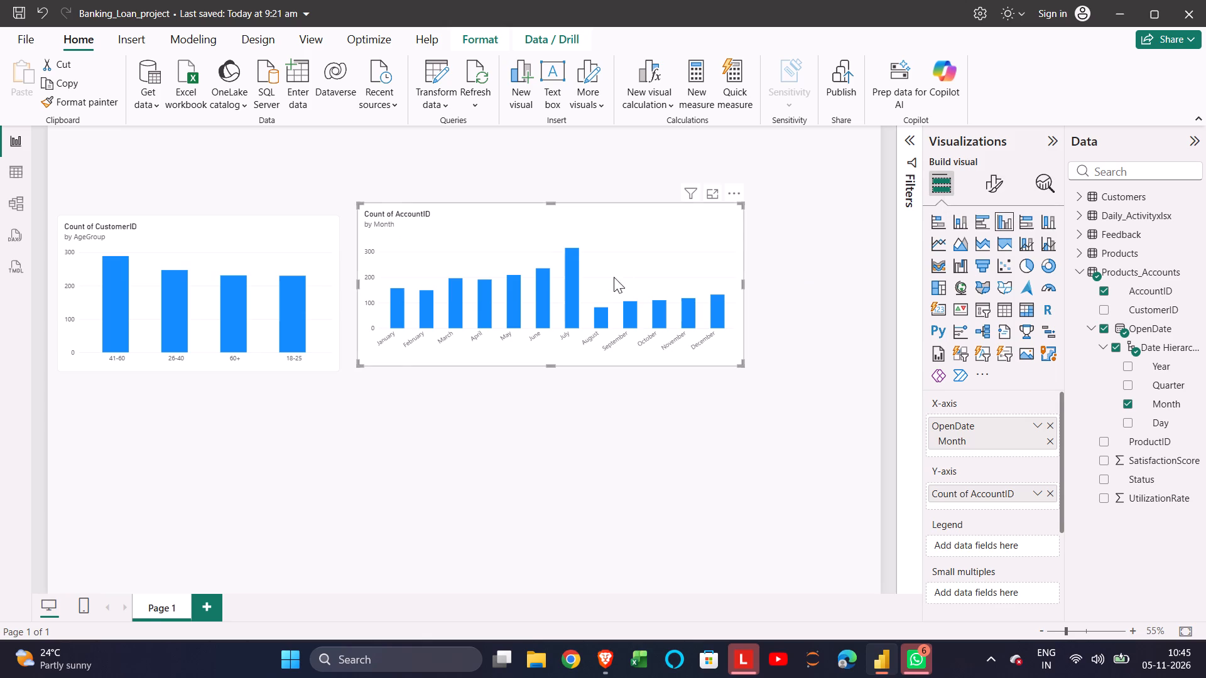
# Move the monthly AccountID chart beneath the age-group chart and deselect it.
pyautogui.moveTo(625, 260); pyautogui.dragTo(309, 455)
pyautogui.click(526, 428)
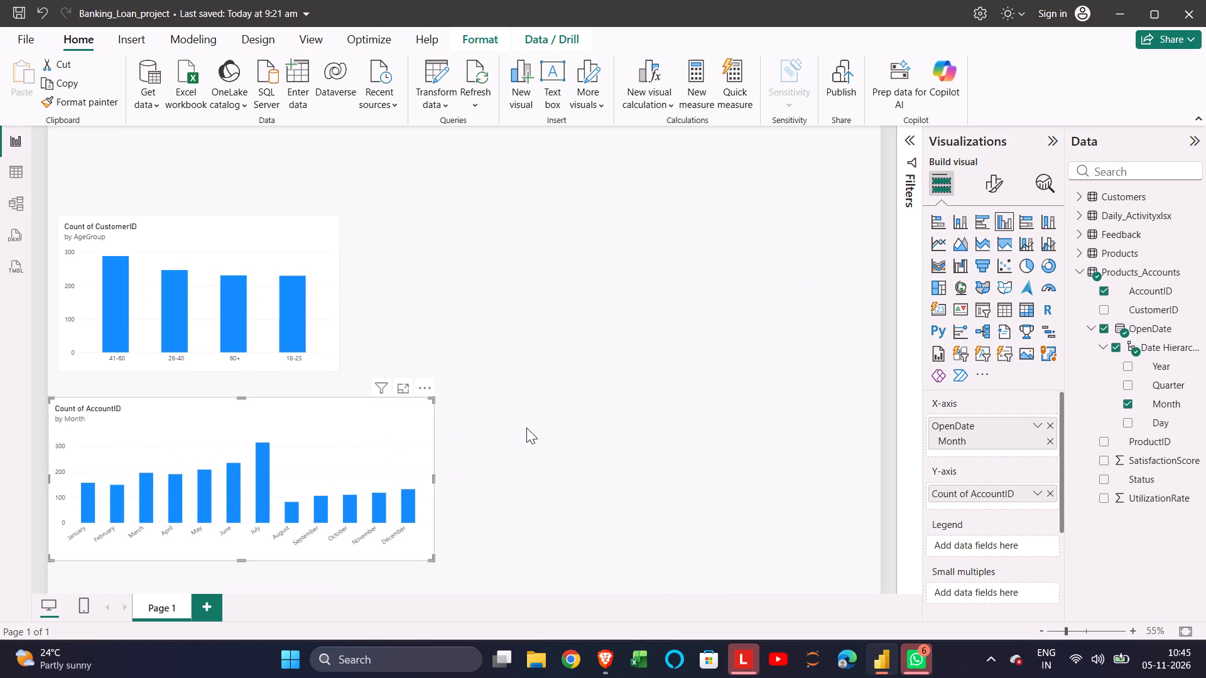
pyautogui.click(472, 296)
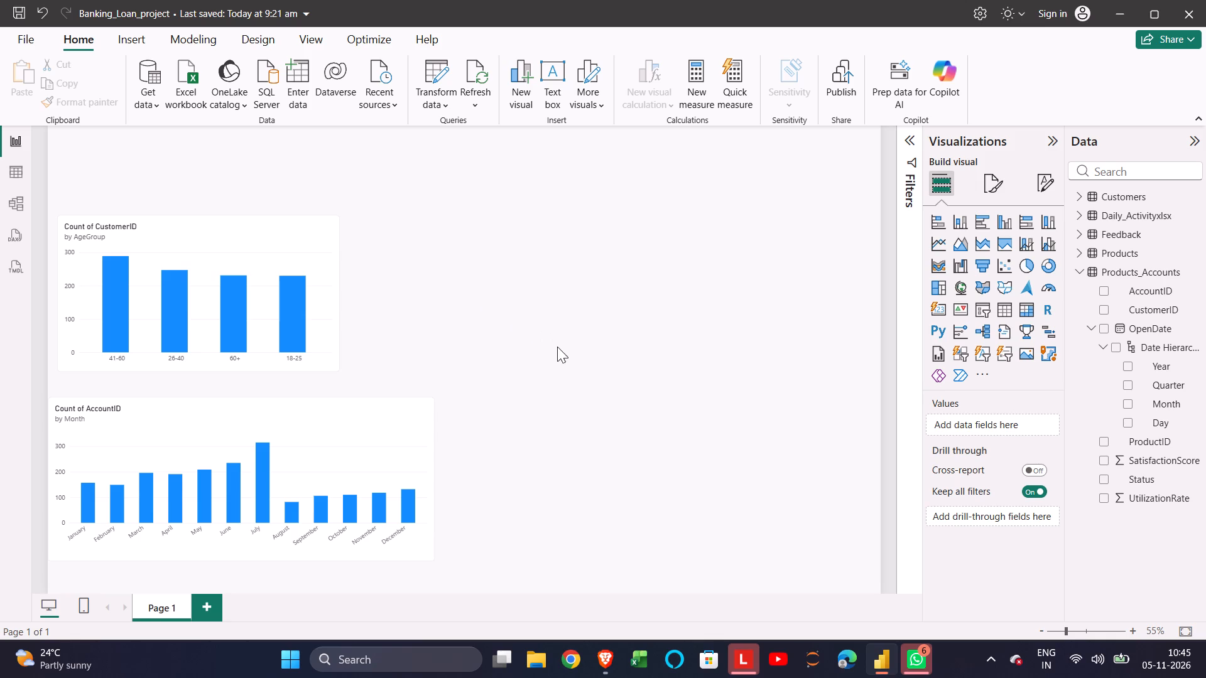
pyautogui.click(587, 370)
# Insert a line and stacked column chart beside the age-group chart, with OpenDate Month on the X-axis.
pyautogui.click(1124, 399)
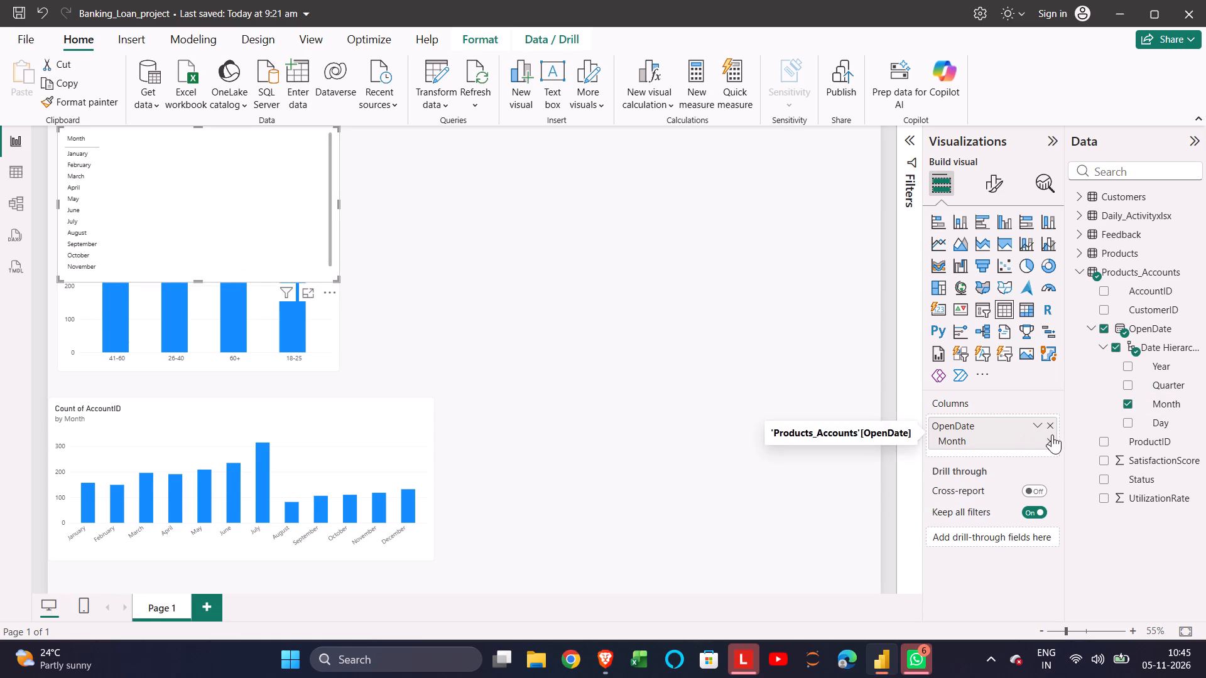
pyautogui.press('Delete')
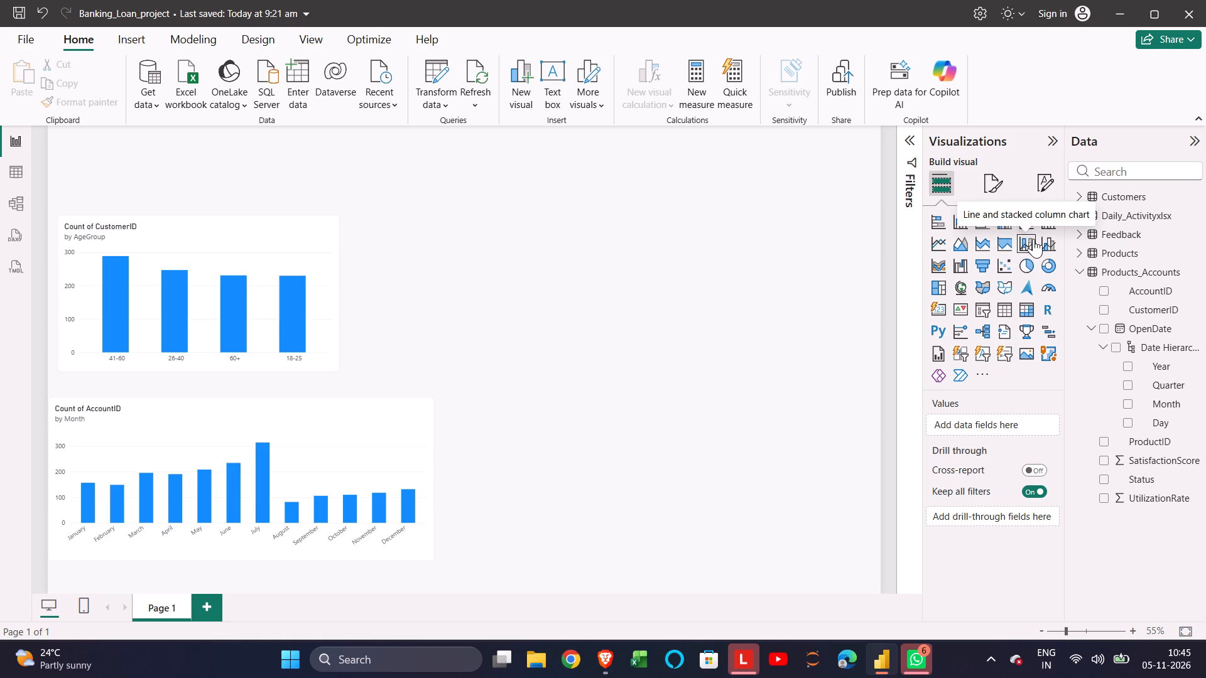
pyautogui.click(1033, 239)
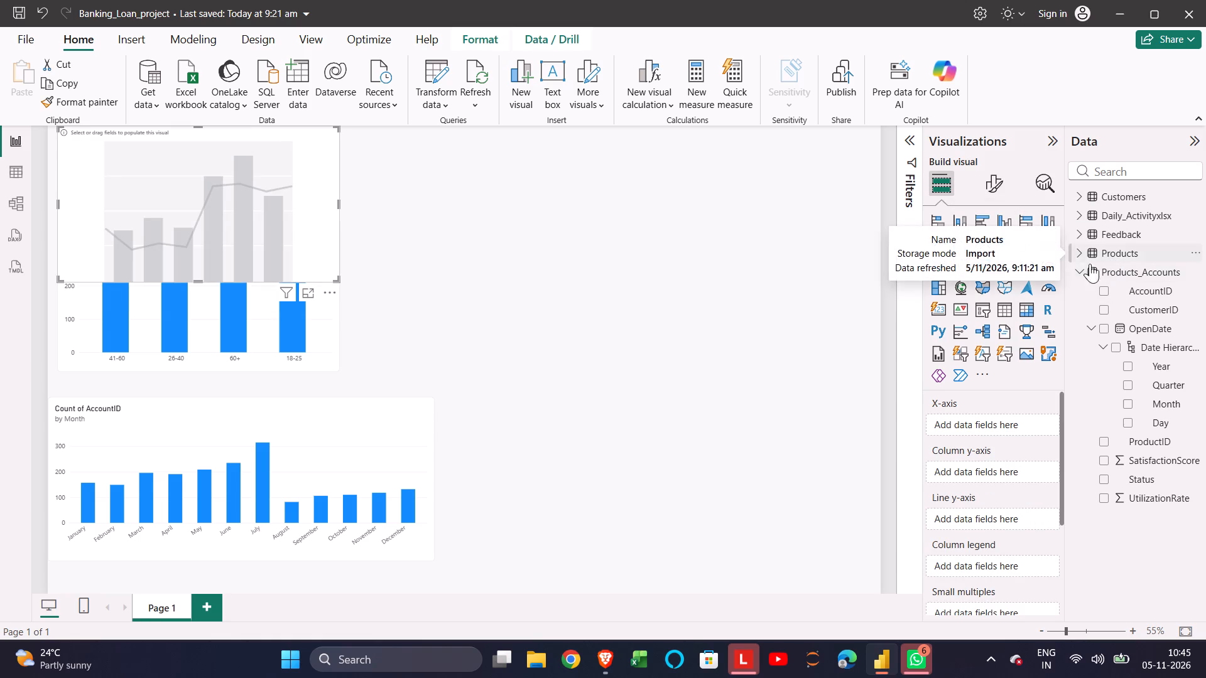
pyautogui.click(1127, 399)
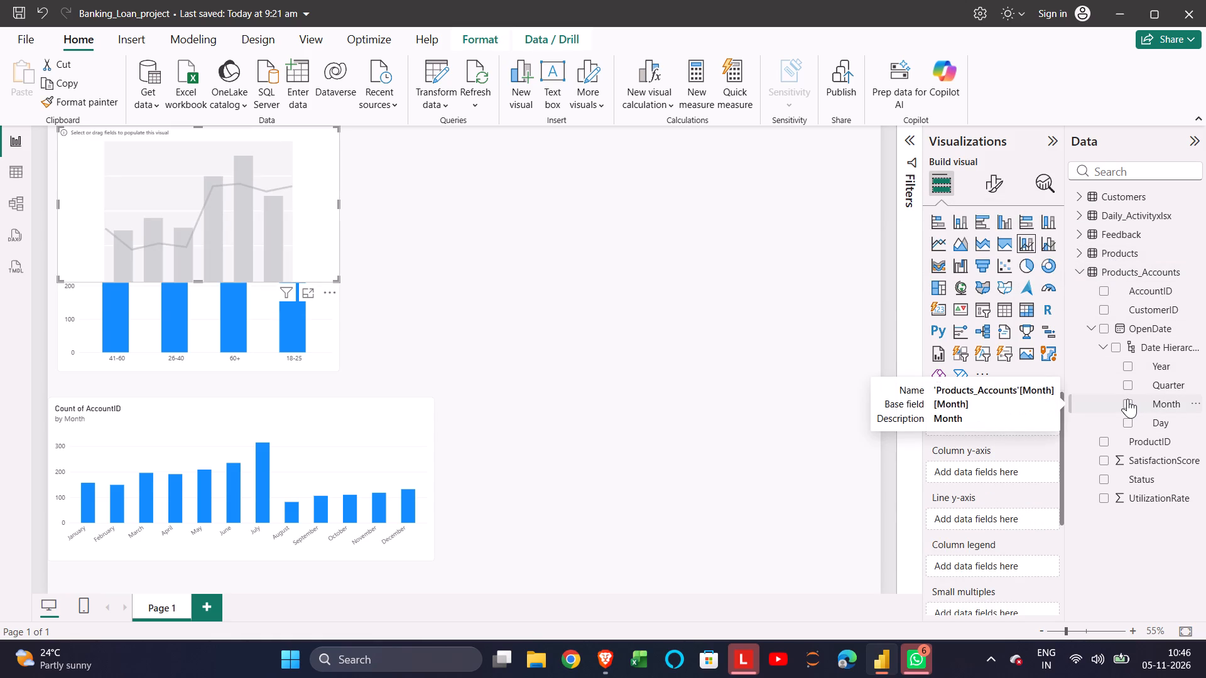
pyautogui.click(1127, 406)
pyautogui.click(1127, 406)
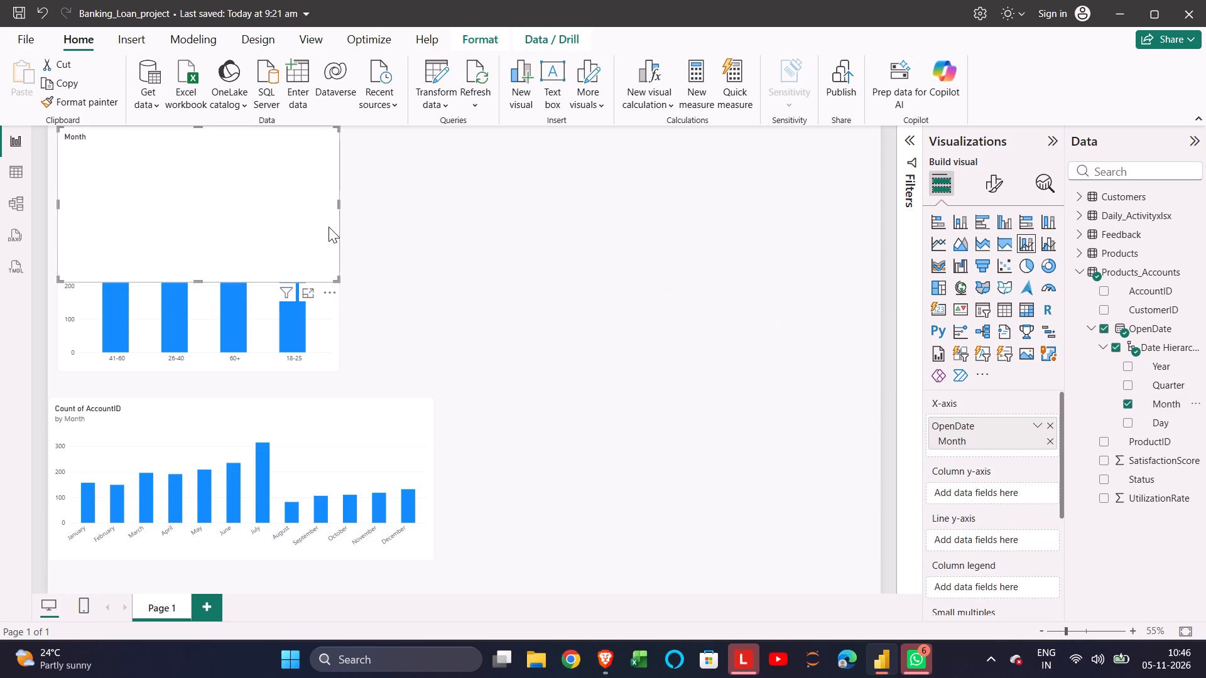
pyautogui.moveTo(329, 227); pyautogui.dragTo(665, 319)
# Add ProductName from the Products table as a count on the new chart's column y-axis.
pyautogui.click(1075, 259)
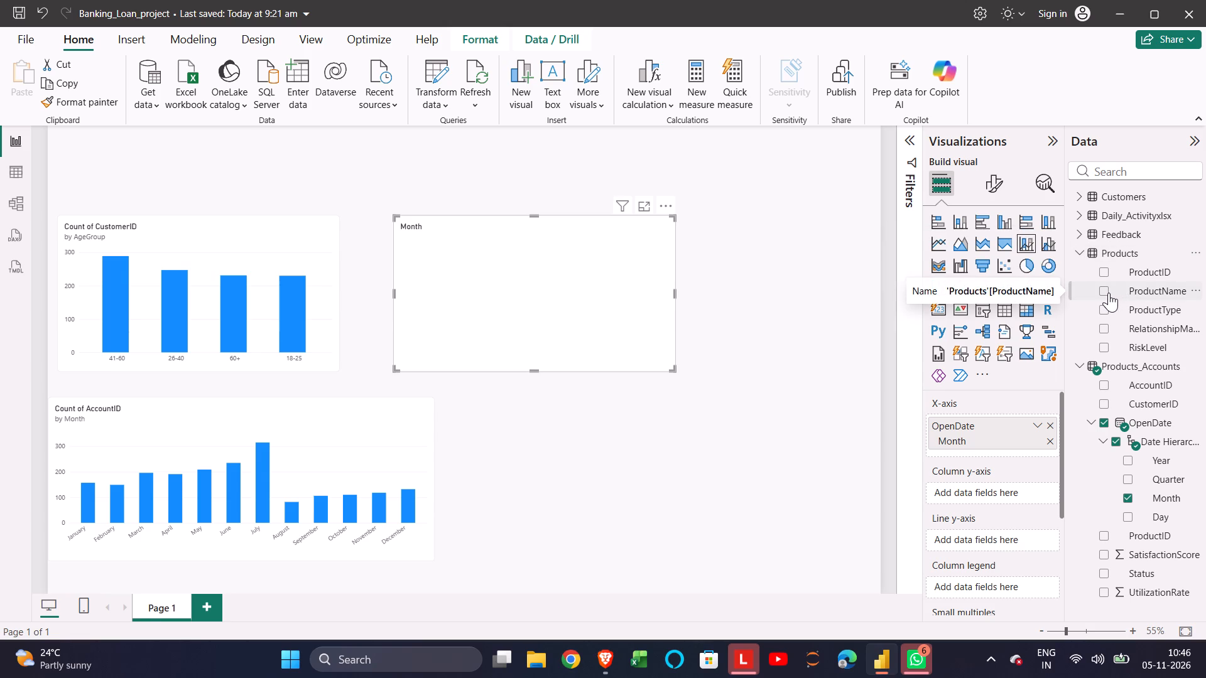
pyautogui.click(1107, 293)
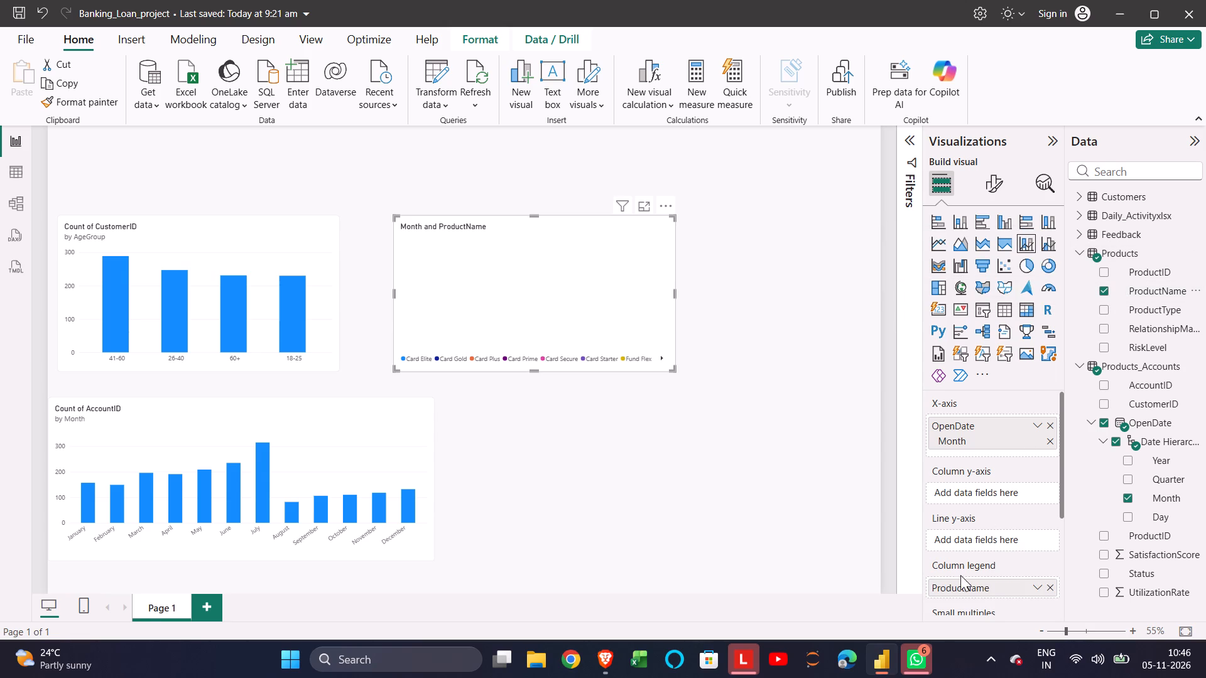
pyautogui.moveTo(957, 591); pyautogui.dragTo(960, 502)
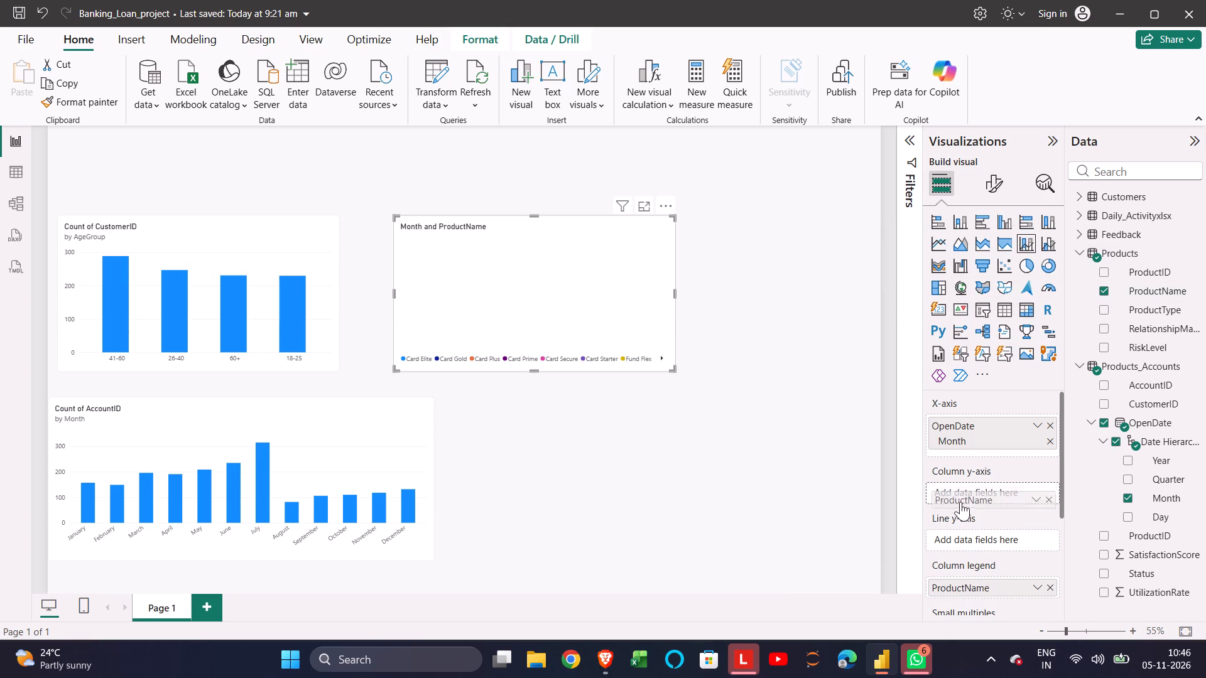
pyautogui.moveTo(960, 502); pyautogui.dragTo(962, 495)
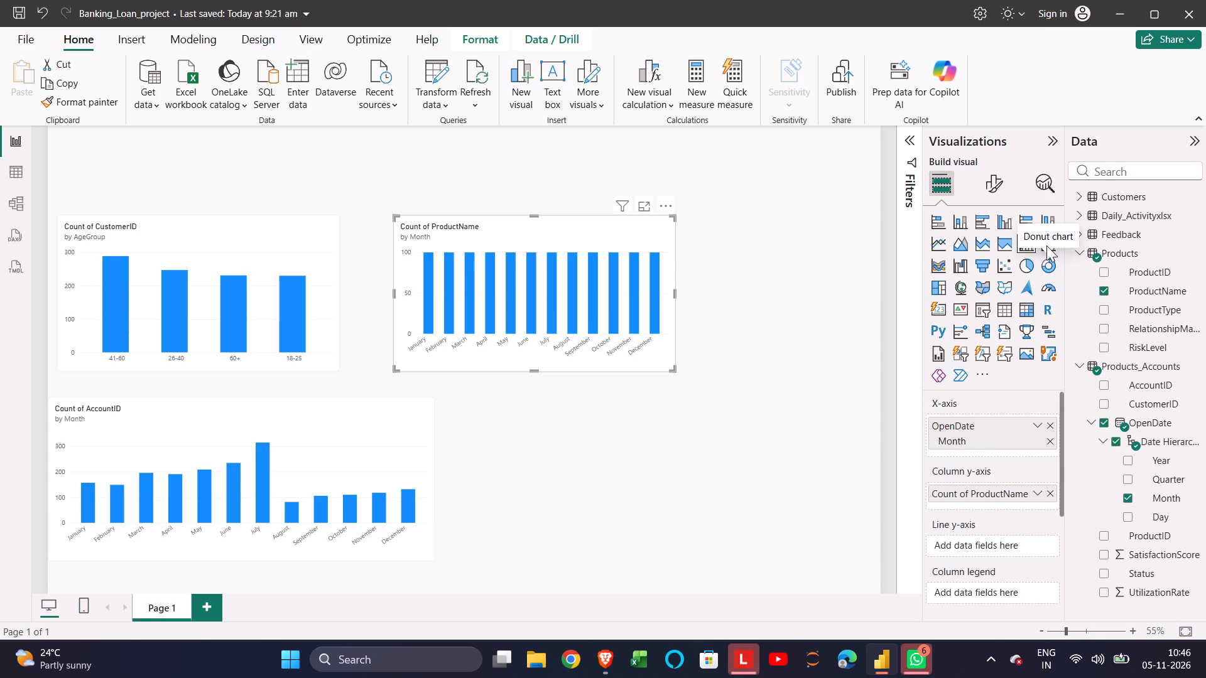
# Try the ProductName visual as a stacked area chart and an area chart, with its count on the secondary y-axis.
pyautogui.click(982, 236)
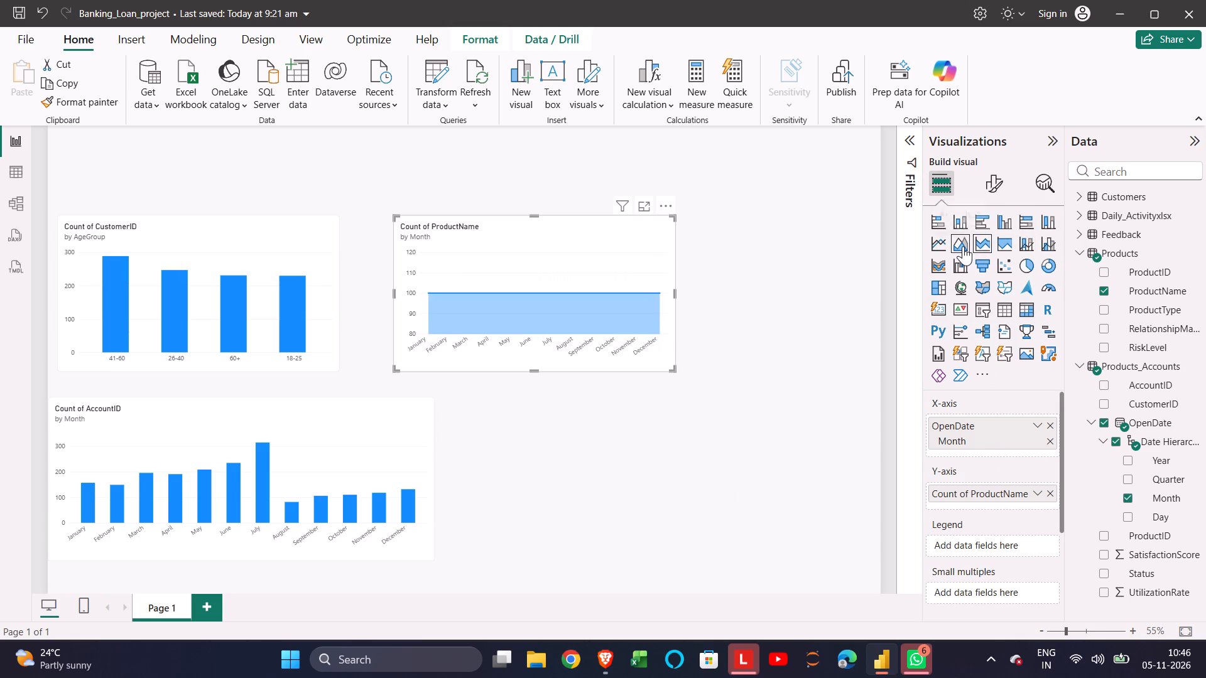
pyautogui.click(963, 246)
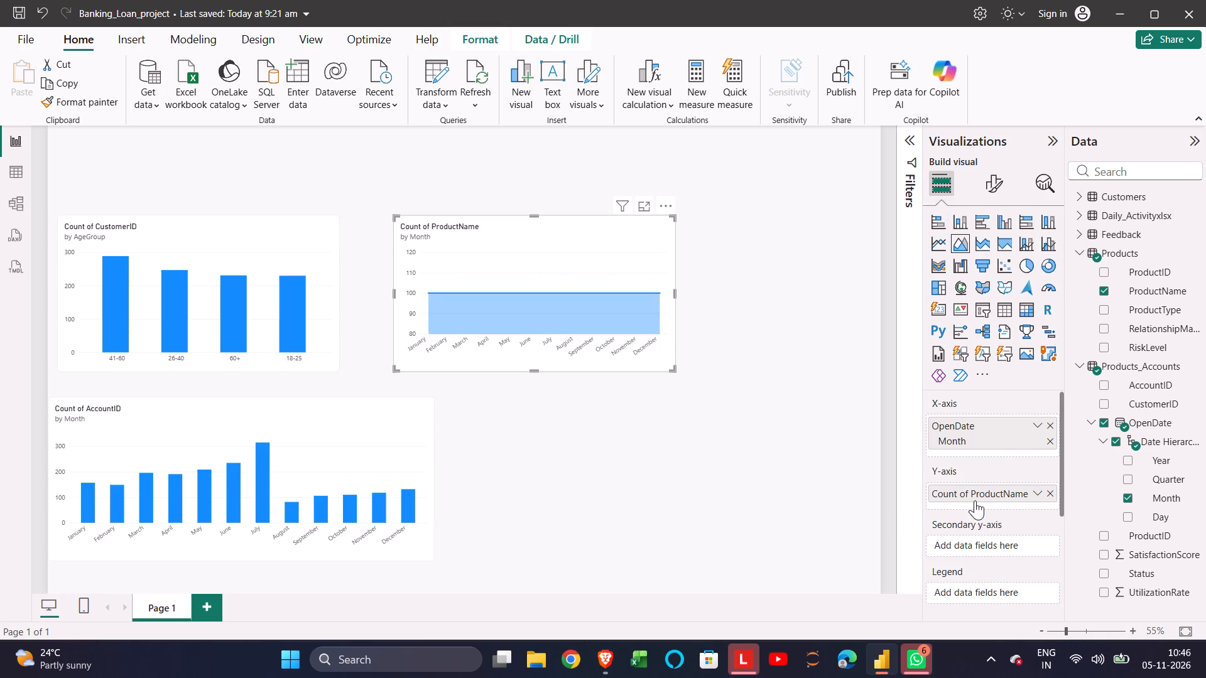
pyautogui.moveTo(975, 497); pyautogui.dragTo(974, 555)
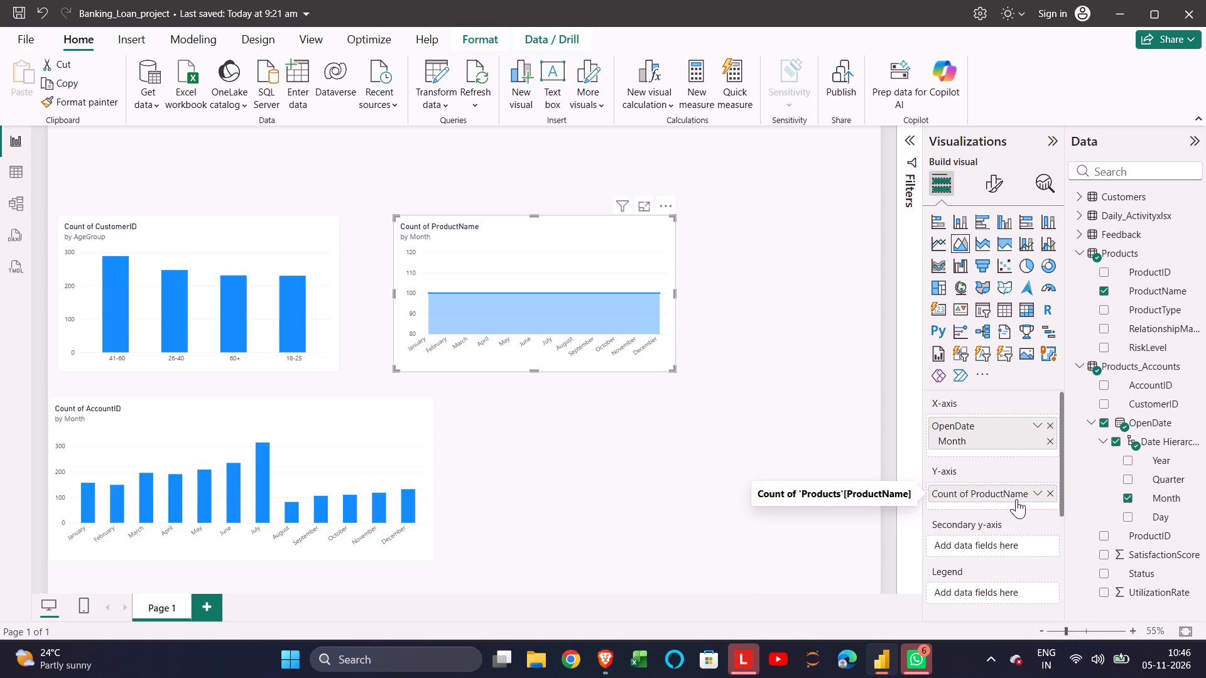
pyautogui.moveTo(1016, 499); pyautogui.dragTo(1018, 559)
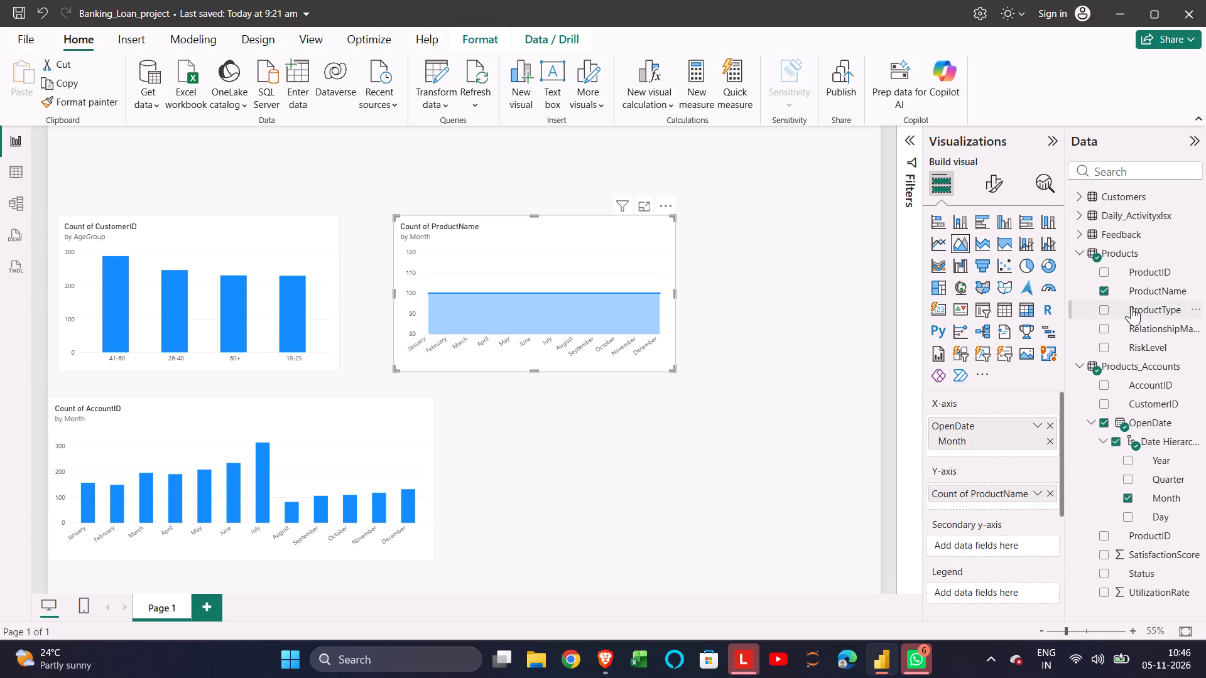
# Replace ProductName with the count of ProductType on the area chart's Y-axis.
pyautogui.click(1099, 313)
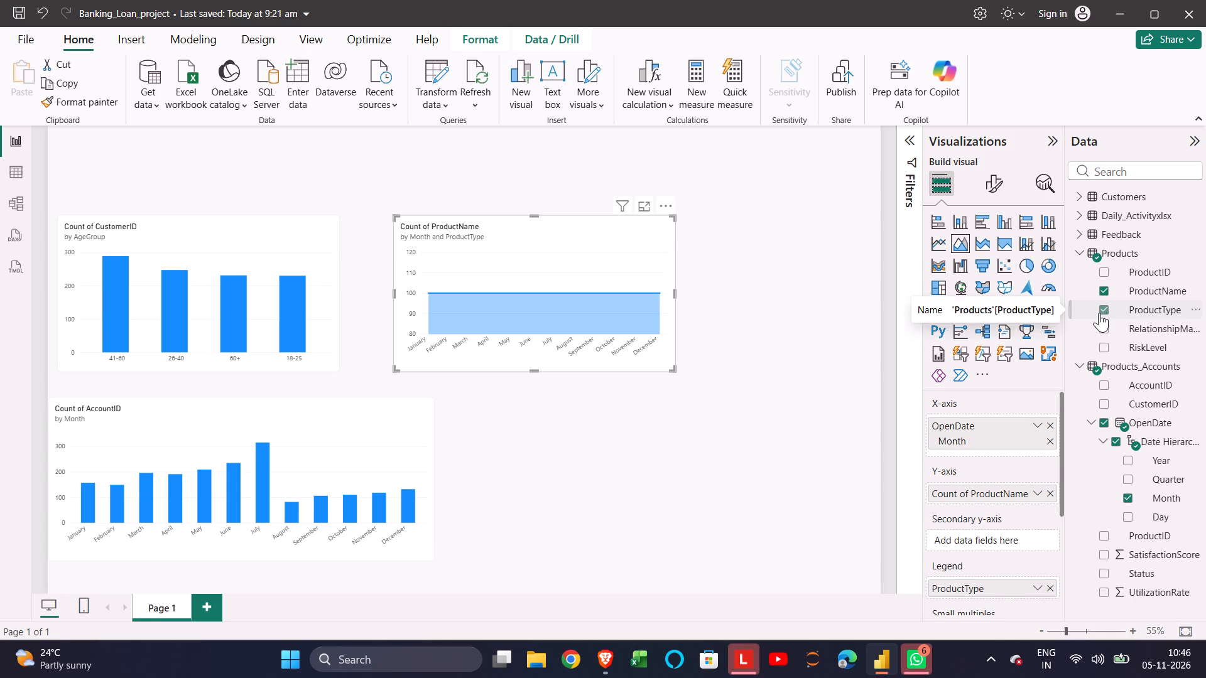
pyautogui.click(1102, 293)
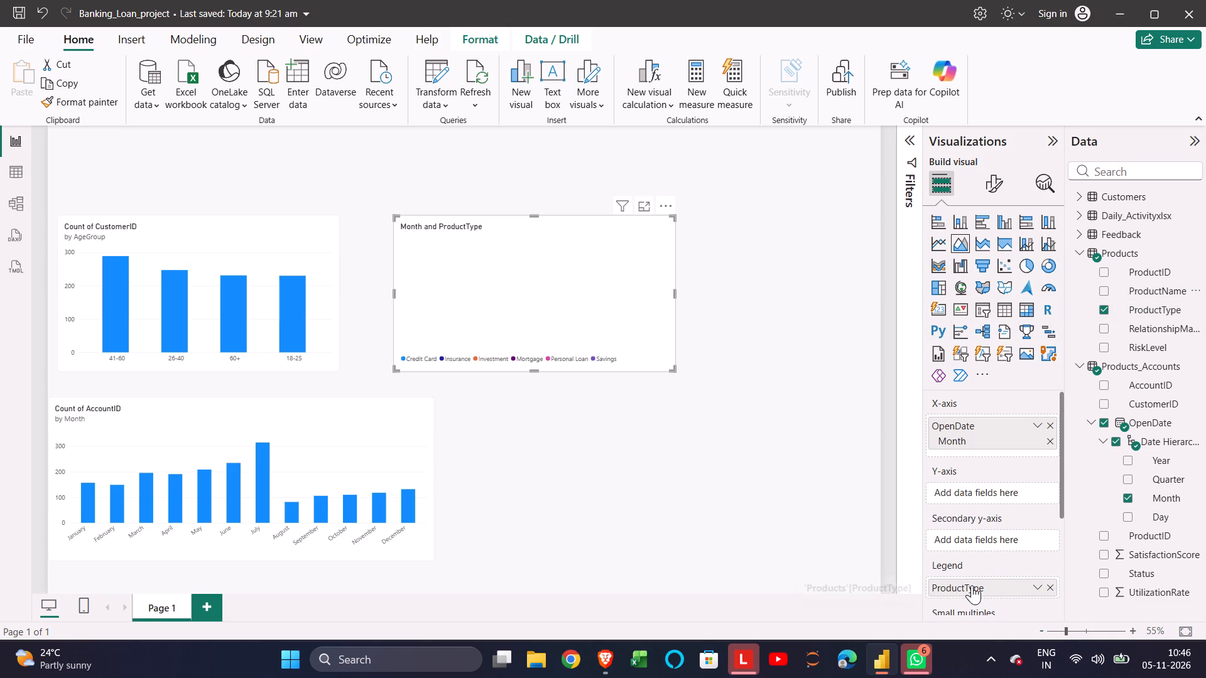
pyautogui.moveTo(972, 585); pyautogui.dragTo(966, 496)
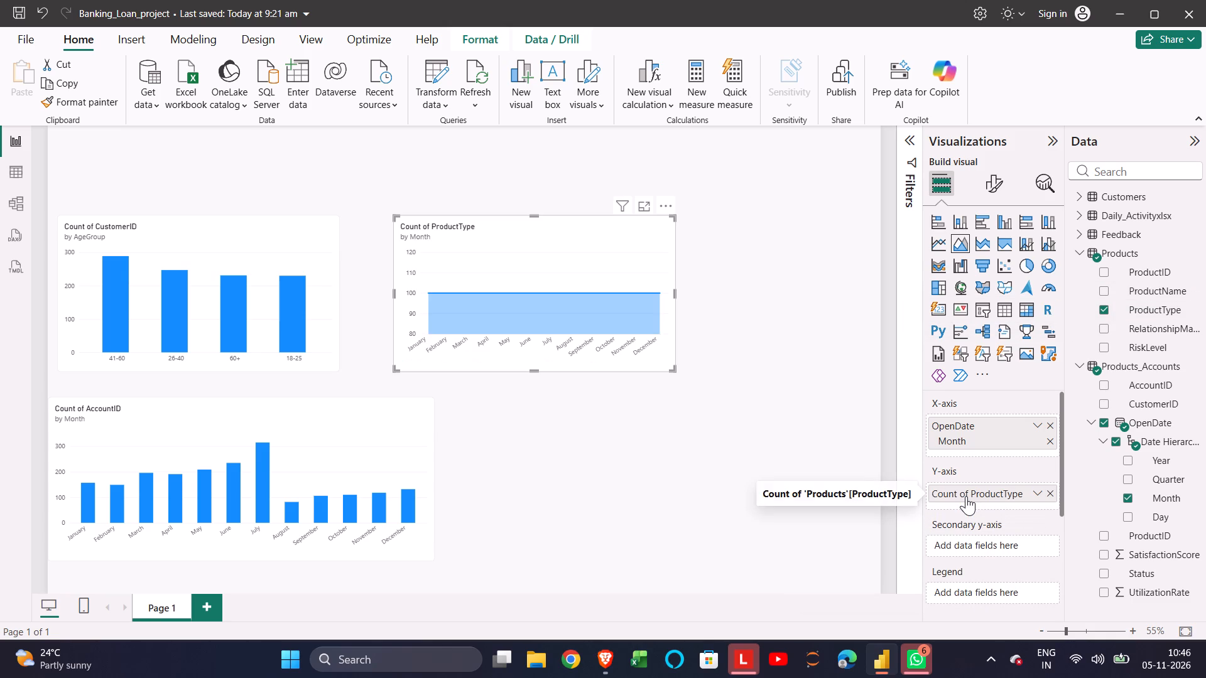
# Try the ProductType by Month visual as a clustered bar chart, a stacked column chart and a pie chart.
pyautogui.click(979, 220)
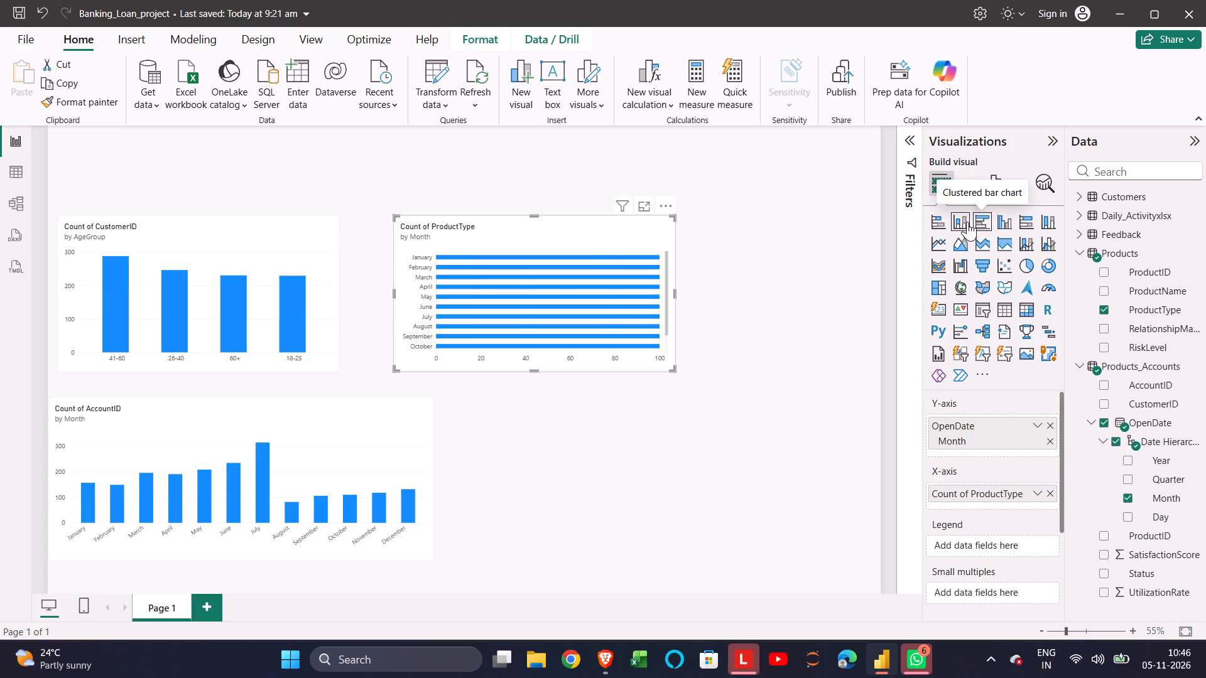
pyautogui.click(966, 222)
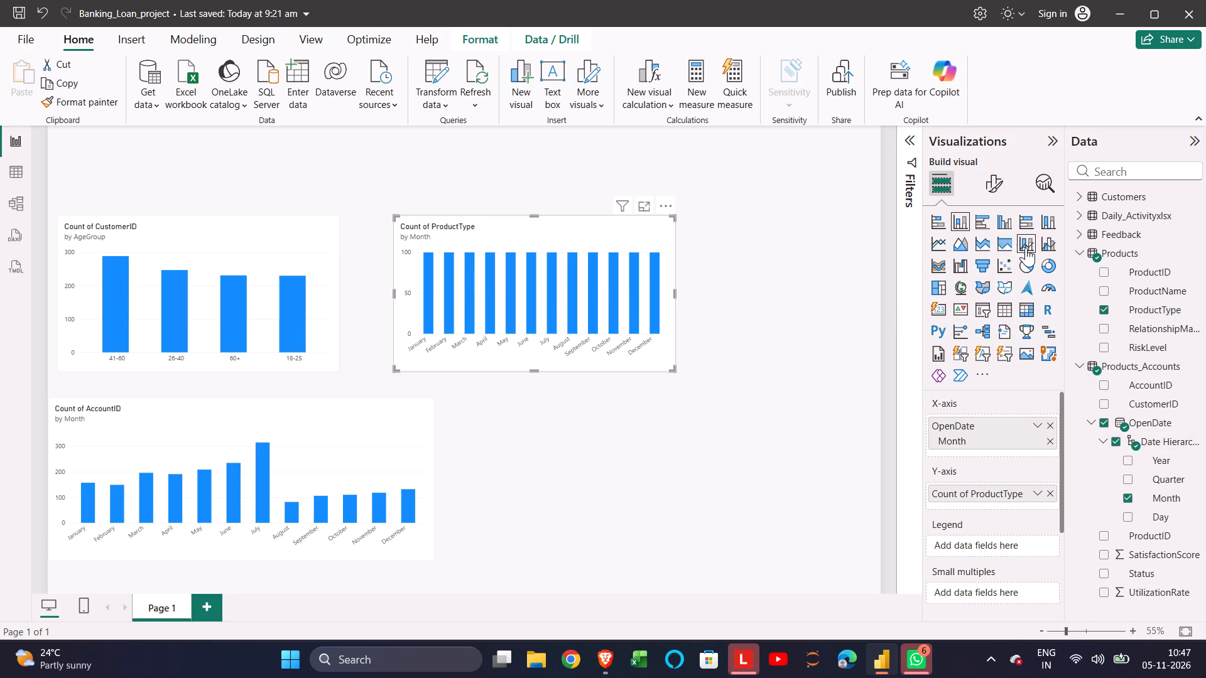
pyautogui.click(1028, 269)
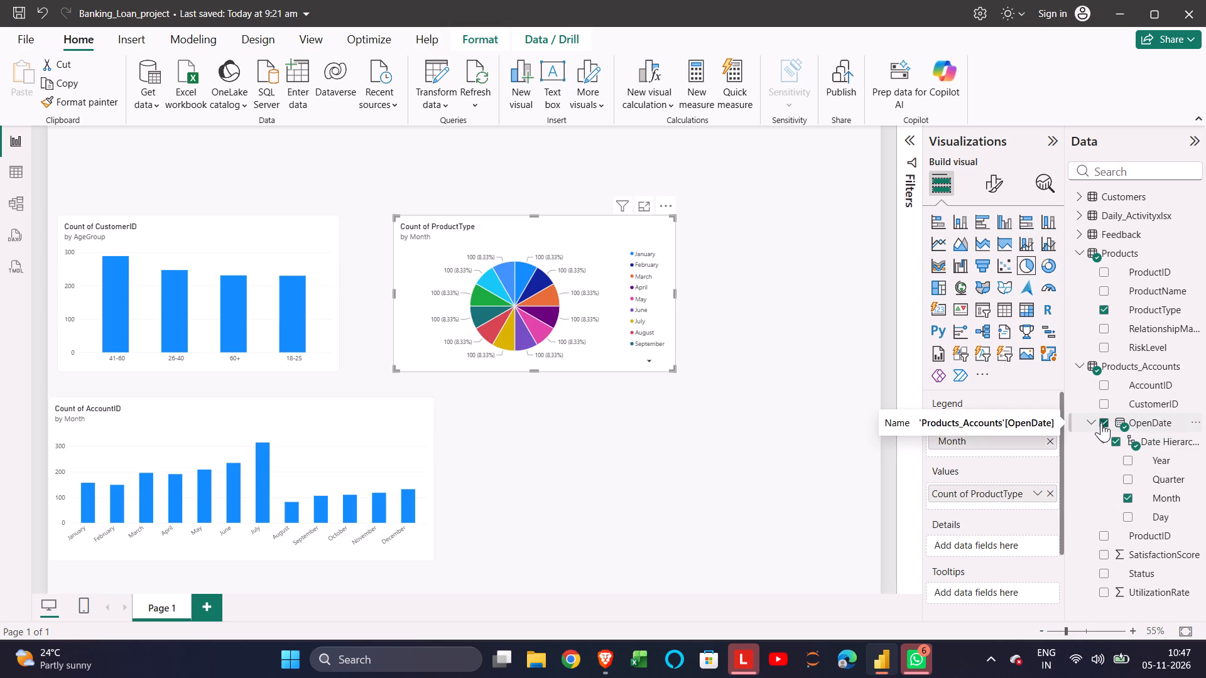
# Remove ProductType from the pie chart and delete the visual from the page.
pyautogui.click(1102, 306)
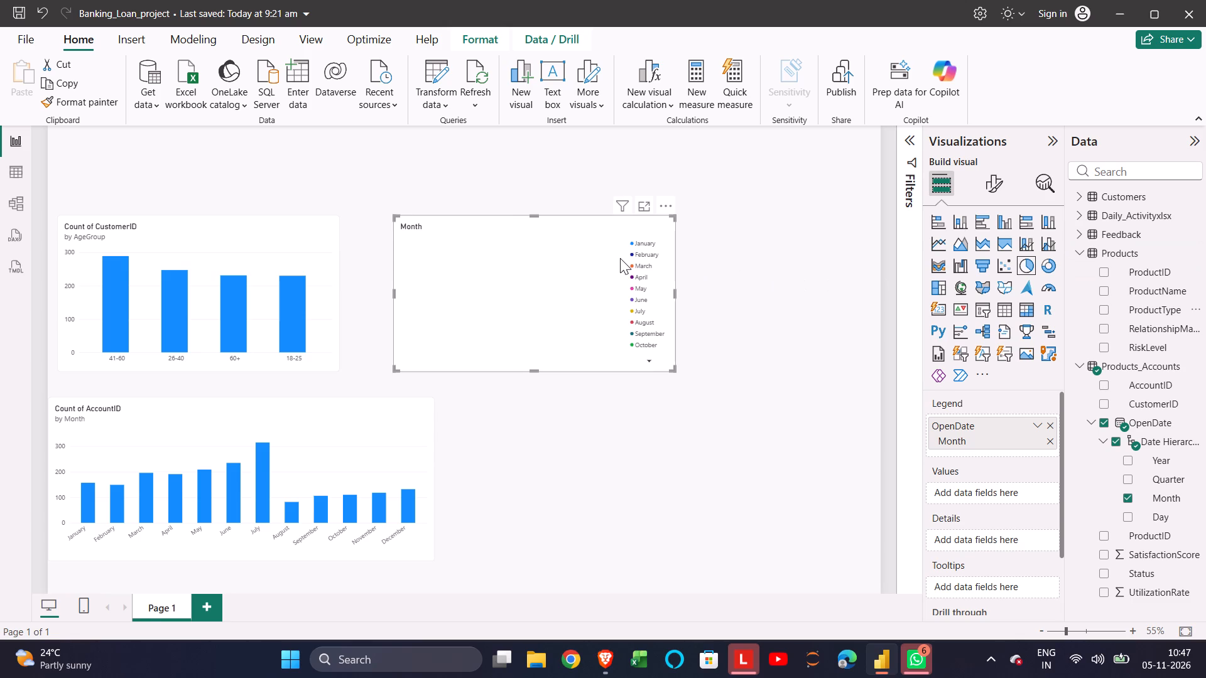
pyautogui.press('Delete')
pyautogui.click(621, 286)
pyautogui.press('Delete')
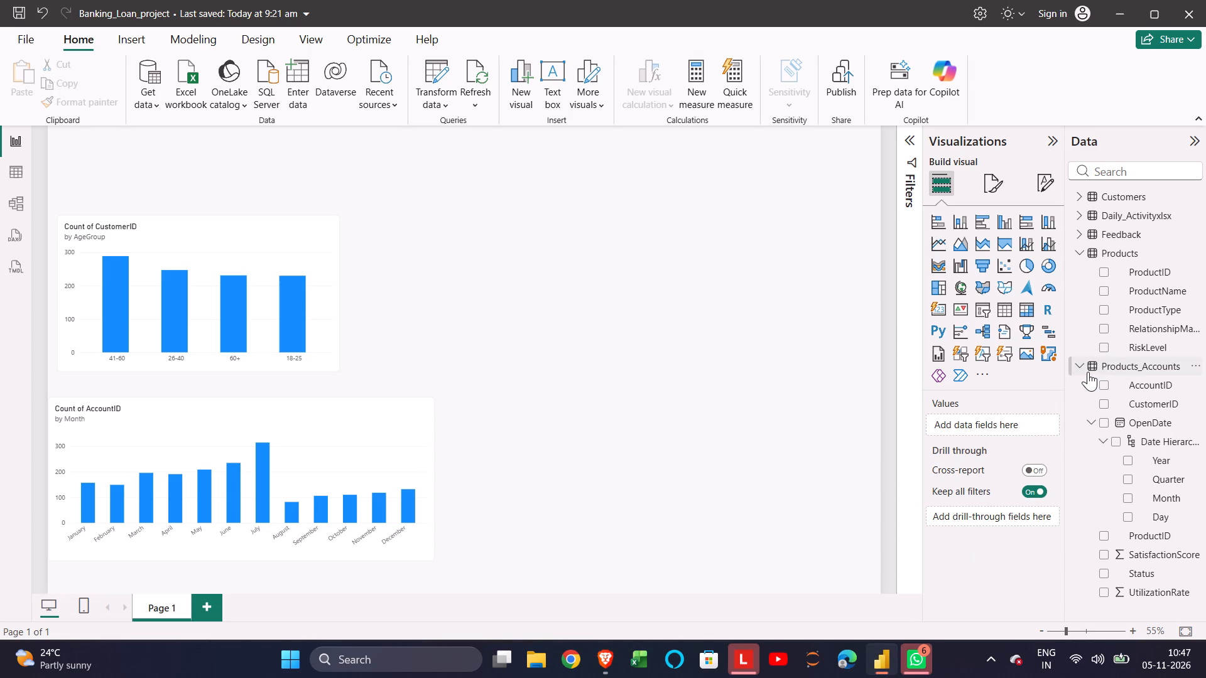
pyautogui.scroll(-1, 1122, 426)
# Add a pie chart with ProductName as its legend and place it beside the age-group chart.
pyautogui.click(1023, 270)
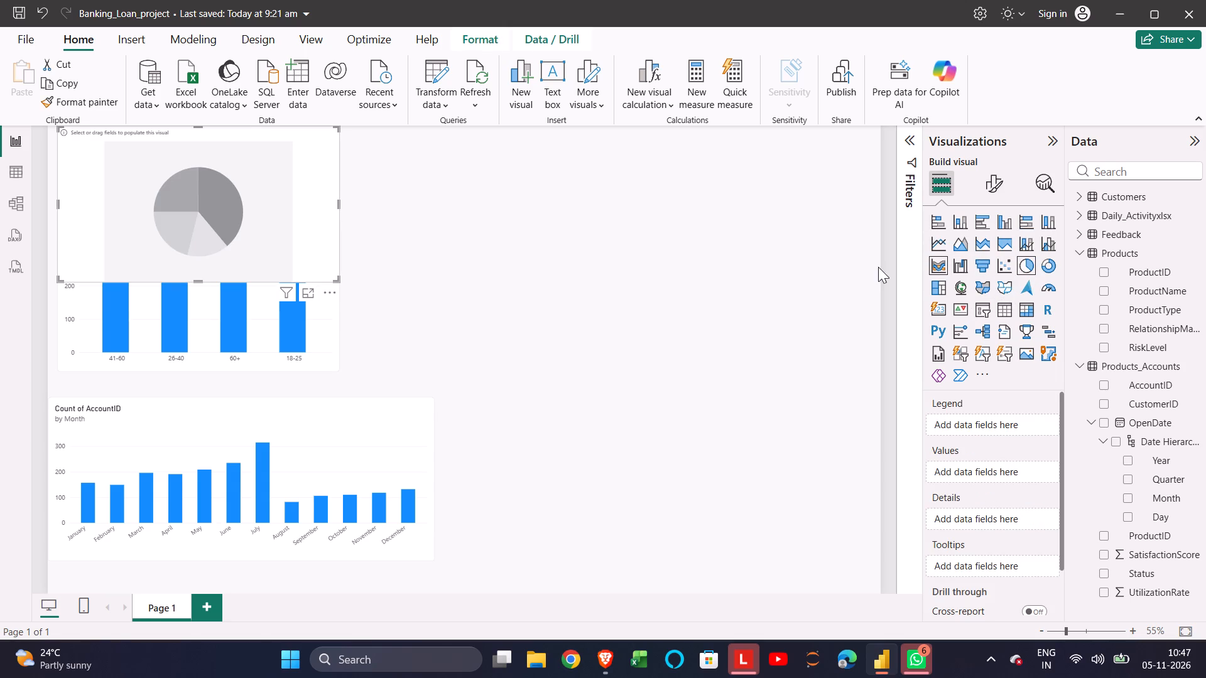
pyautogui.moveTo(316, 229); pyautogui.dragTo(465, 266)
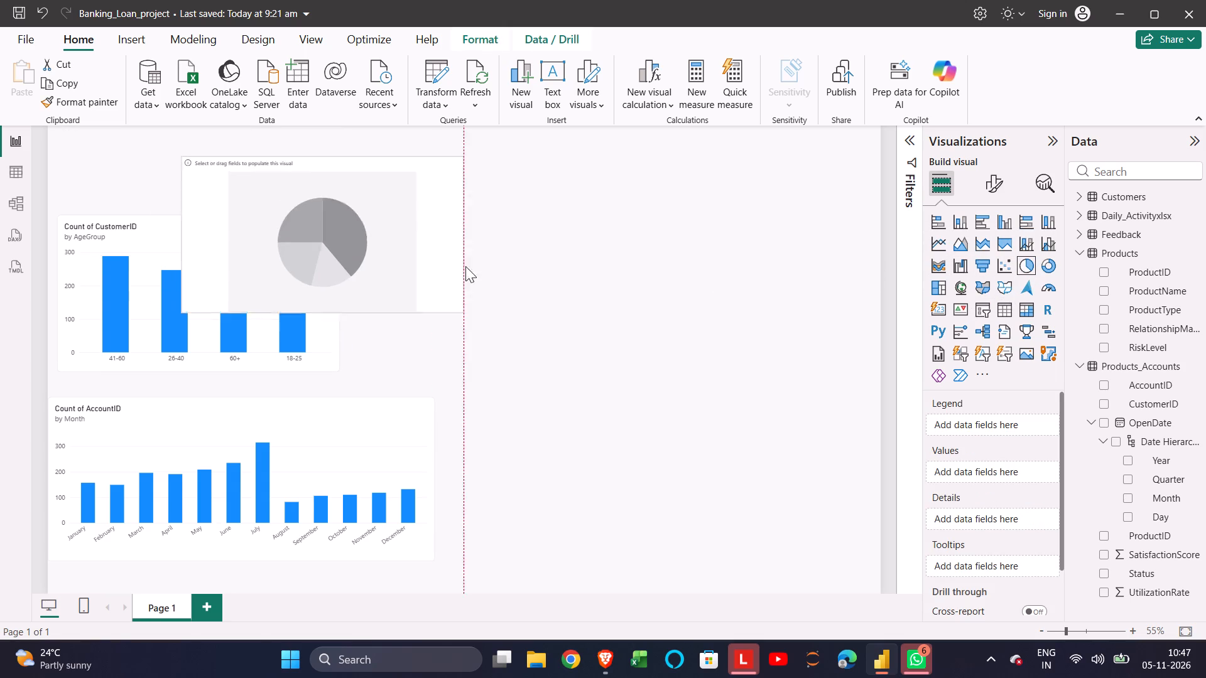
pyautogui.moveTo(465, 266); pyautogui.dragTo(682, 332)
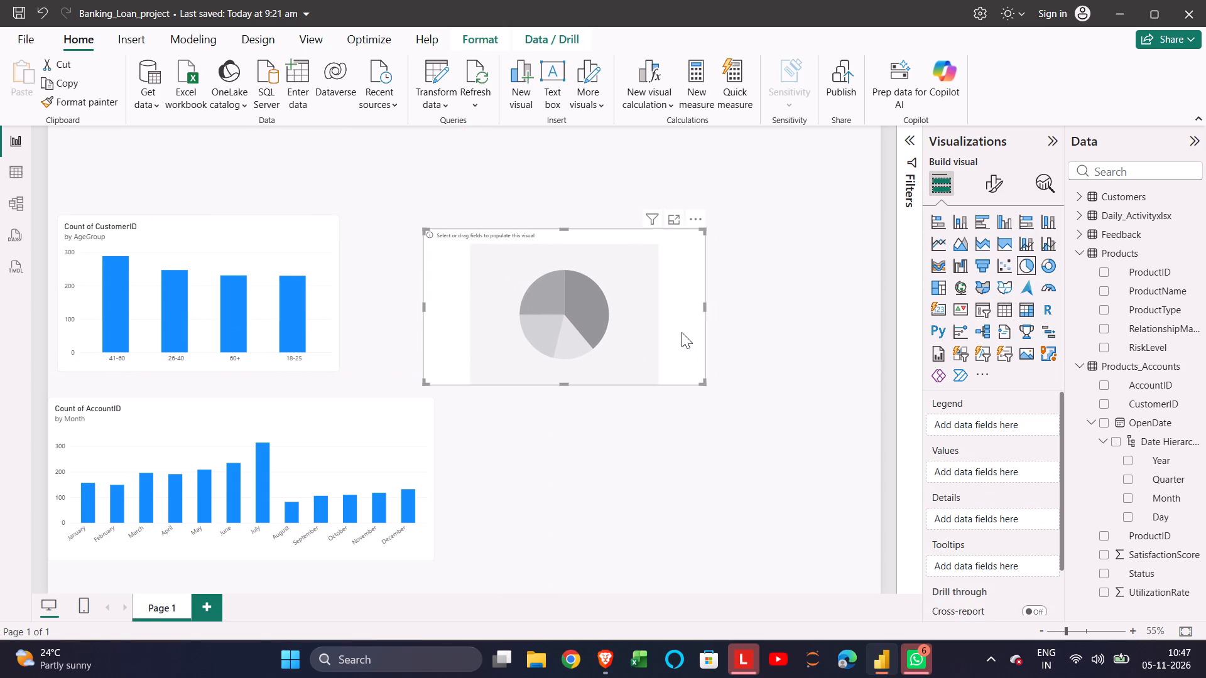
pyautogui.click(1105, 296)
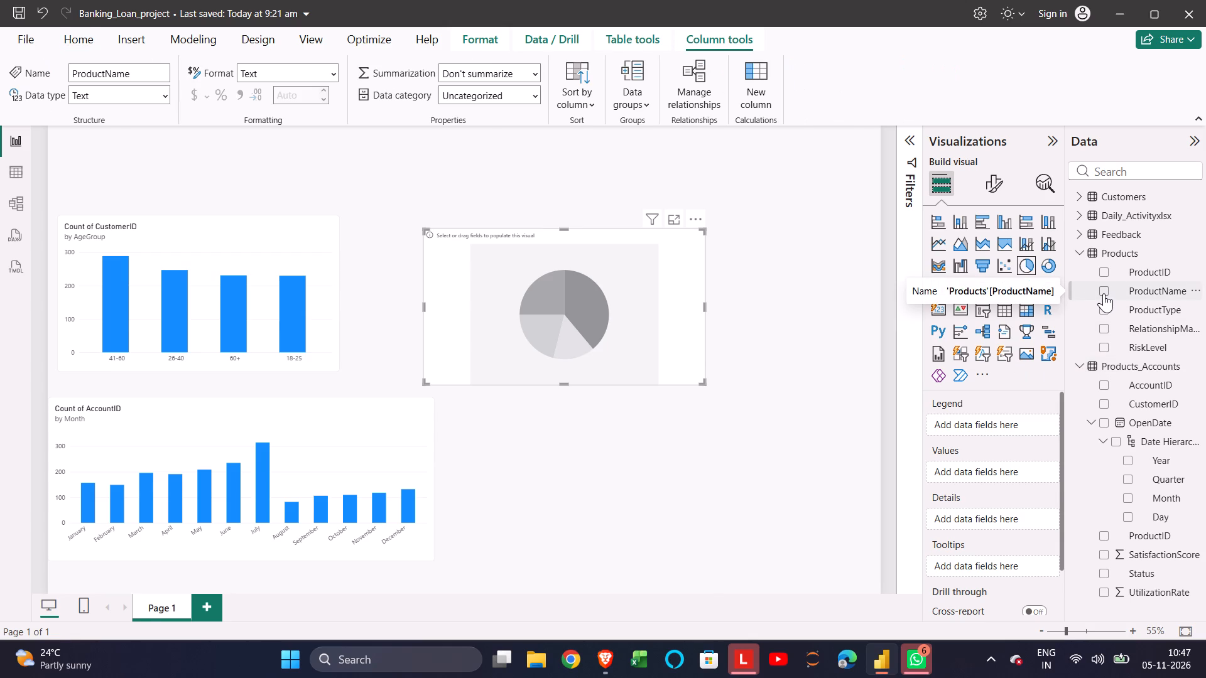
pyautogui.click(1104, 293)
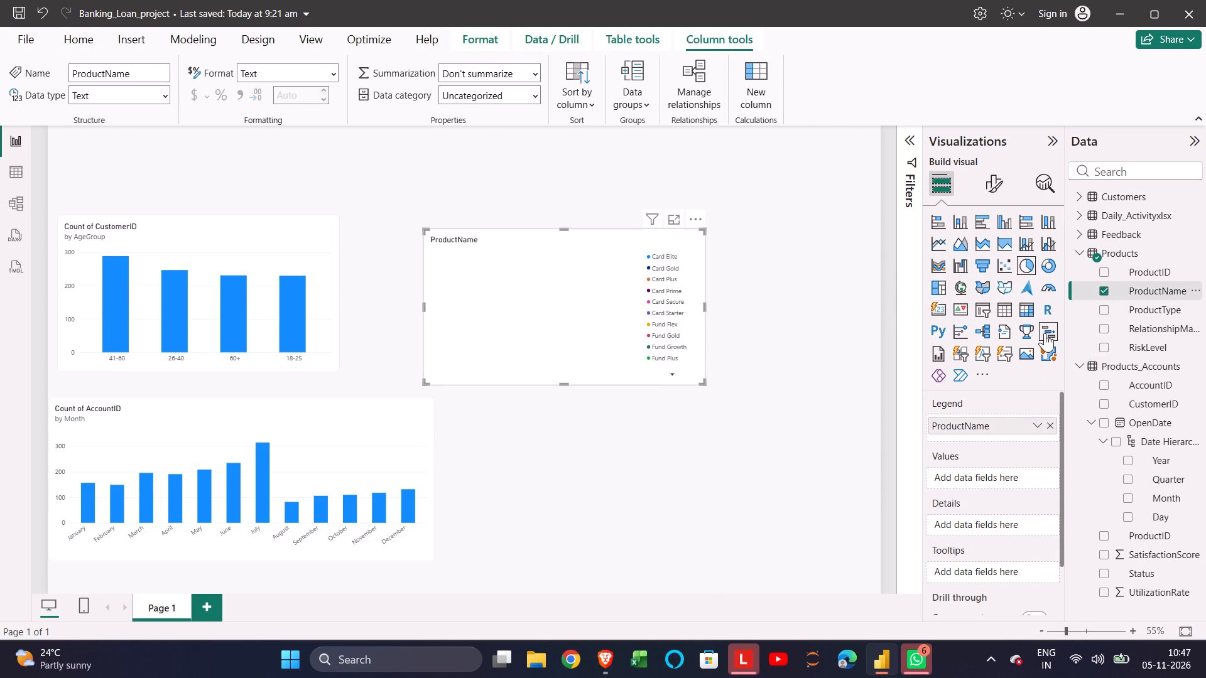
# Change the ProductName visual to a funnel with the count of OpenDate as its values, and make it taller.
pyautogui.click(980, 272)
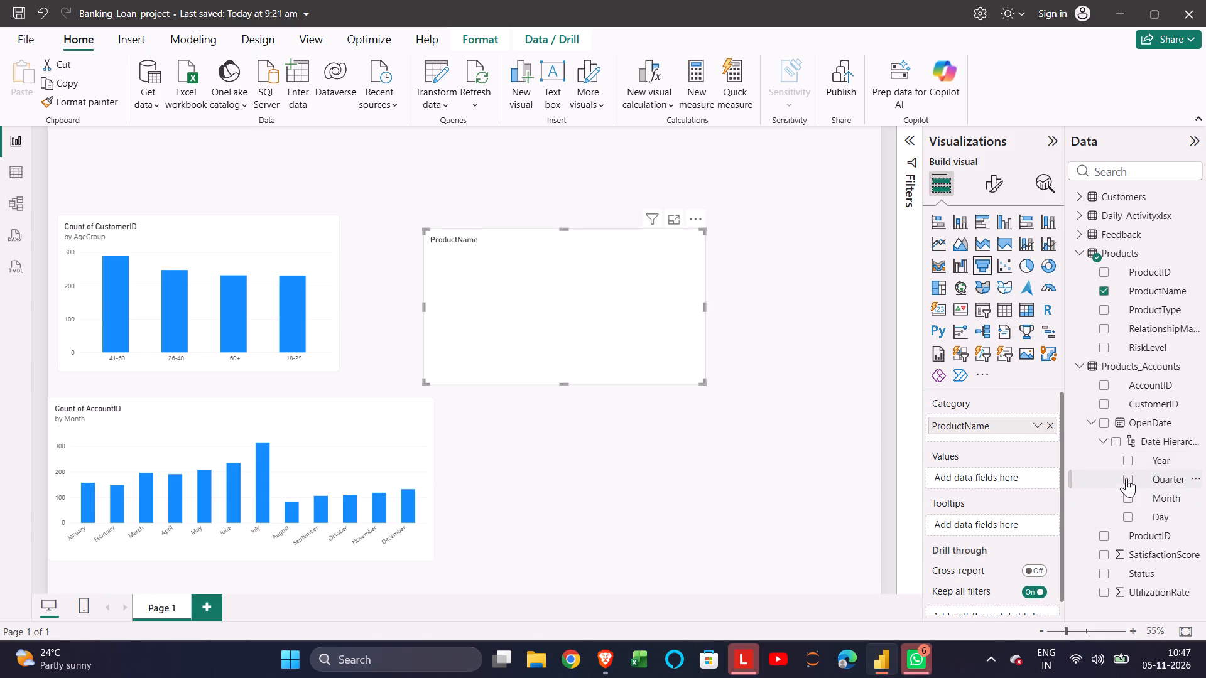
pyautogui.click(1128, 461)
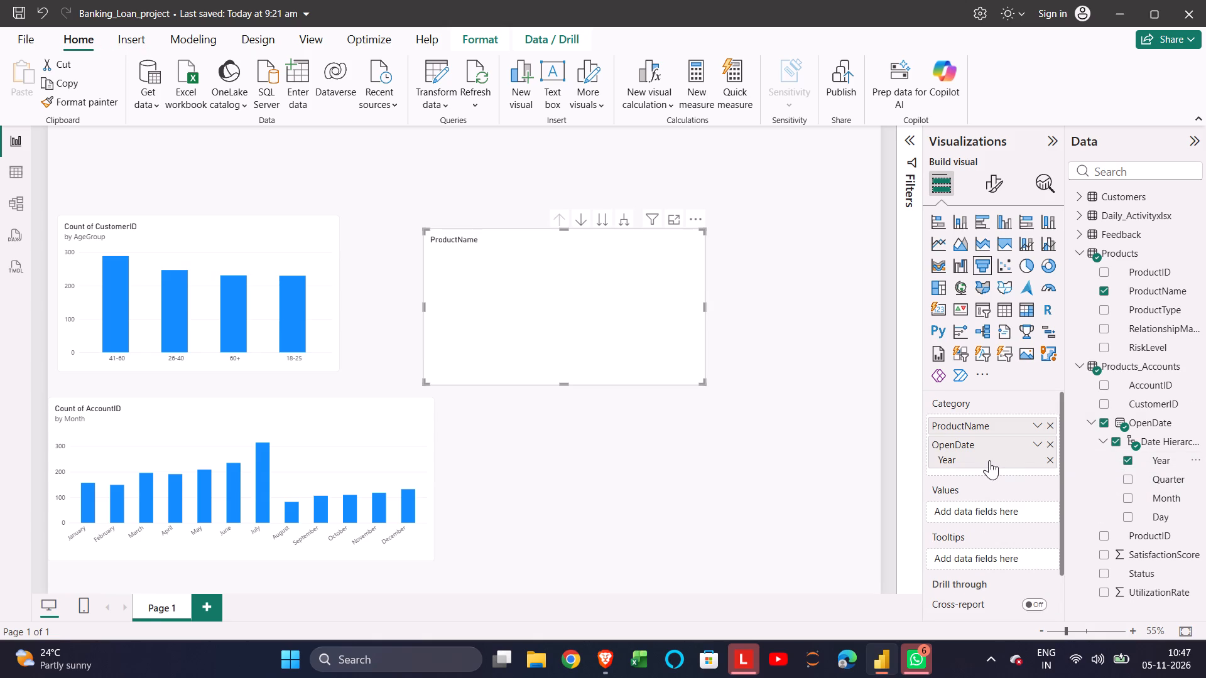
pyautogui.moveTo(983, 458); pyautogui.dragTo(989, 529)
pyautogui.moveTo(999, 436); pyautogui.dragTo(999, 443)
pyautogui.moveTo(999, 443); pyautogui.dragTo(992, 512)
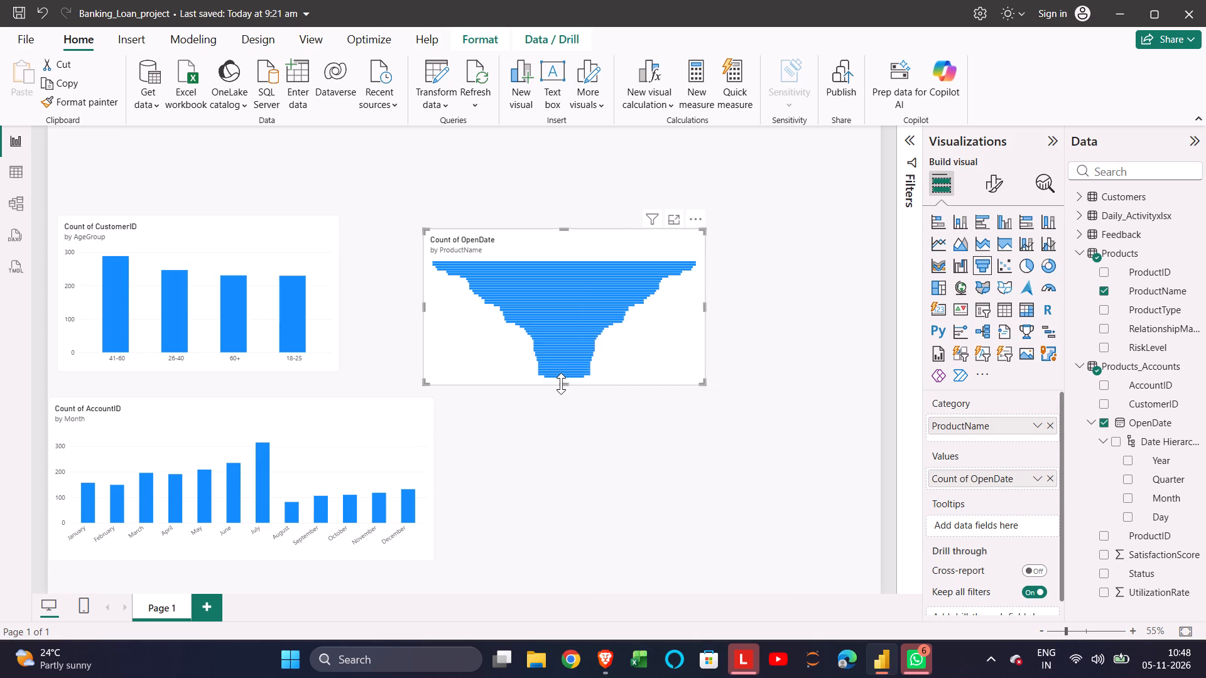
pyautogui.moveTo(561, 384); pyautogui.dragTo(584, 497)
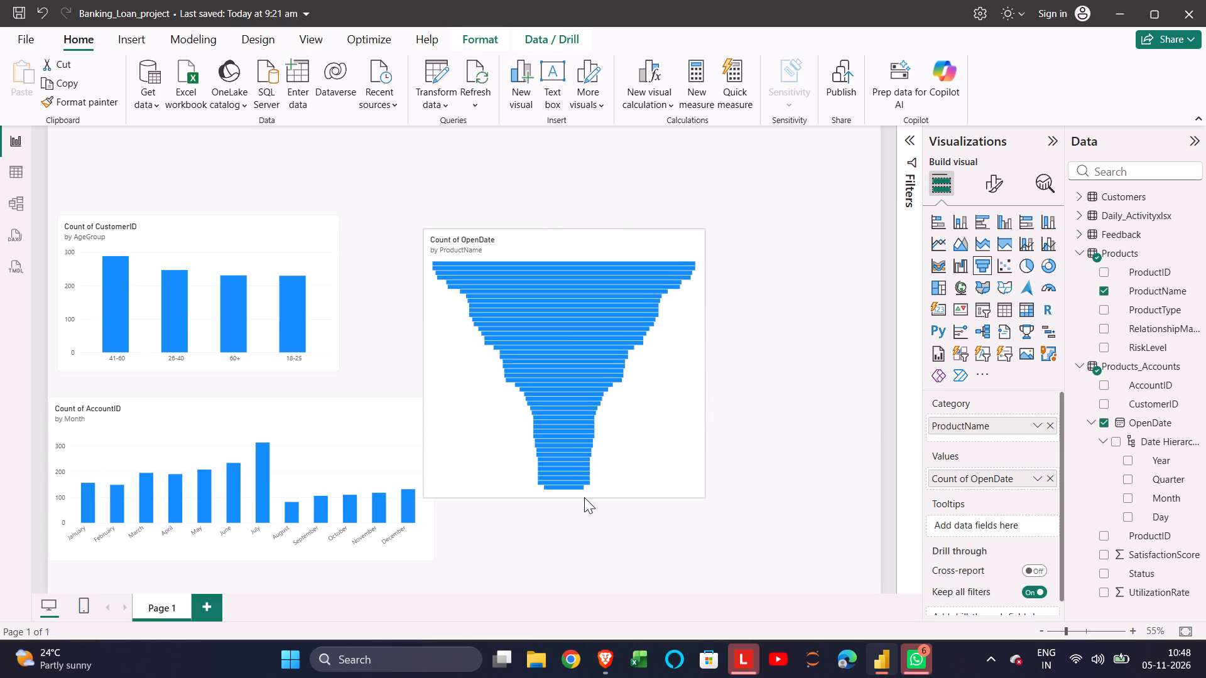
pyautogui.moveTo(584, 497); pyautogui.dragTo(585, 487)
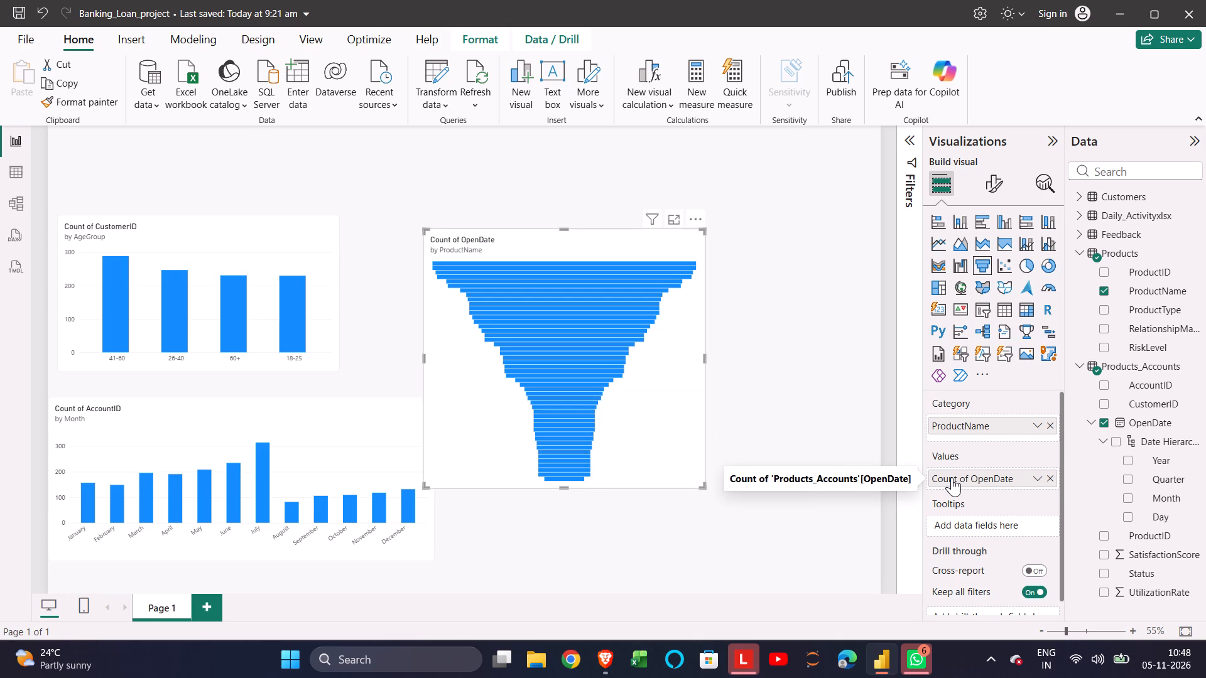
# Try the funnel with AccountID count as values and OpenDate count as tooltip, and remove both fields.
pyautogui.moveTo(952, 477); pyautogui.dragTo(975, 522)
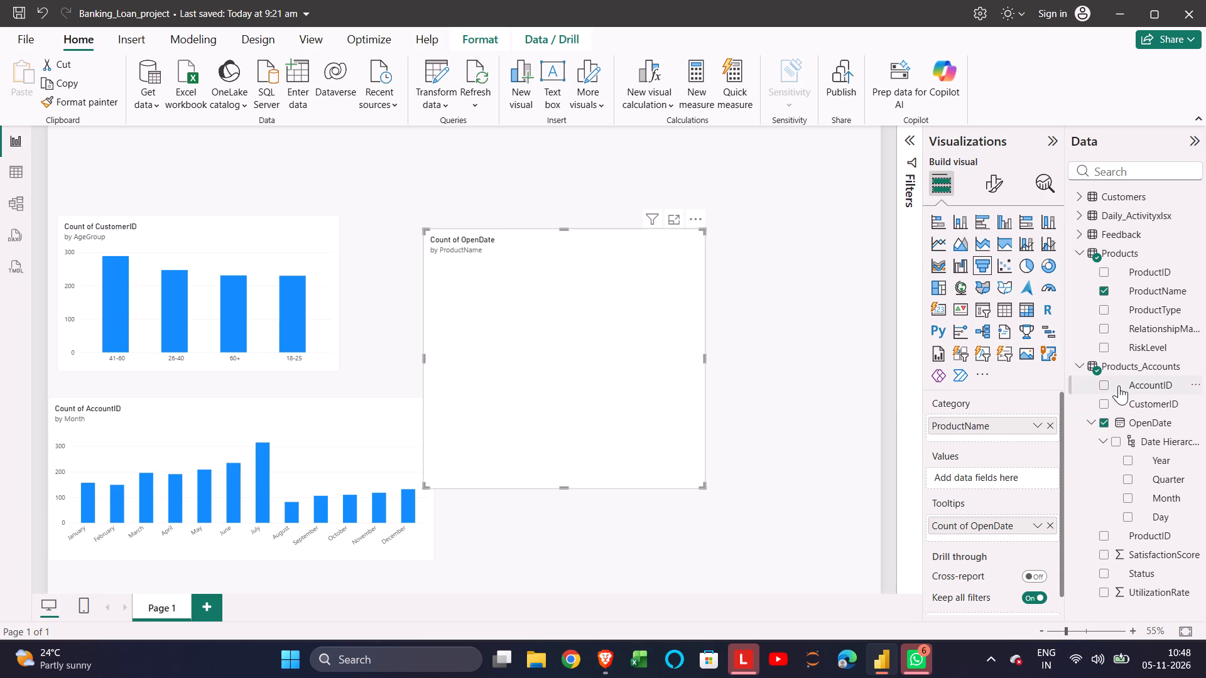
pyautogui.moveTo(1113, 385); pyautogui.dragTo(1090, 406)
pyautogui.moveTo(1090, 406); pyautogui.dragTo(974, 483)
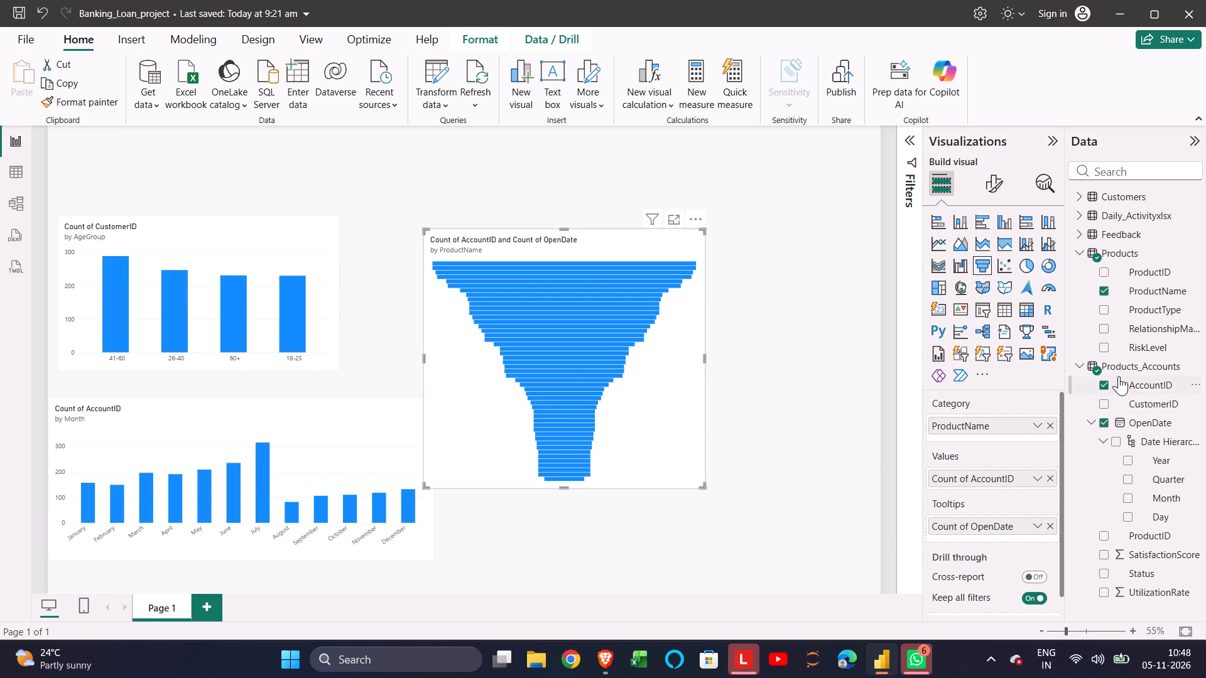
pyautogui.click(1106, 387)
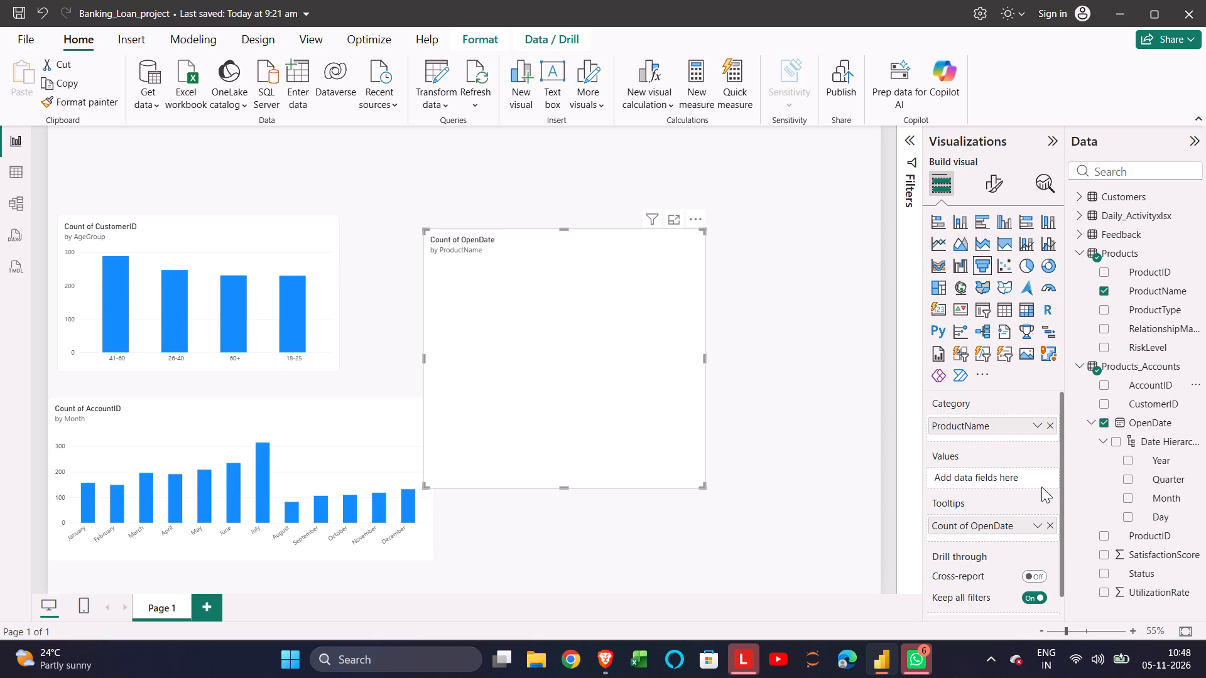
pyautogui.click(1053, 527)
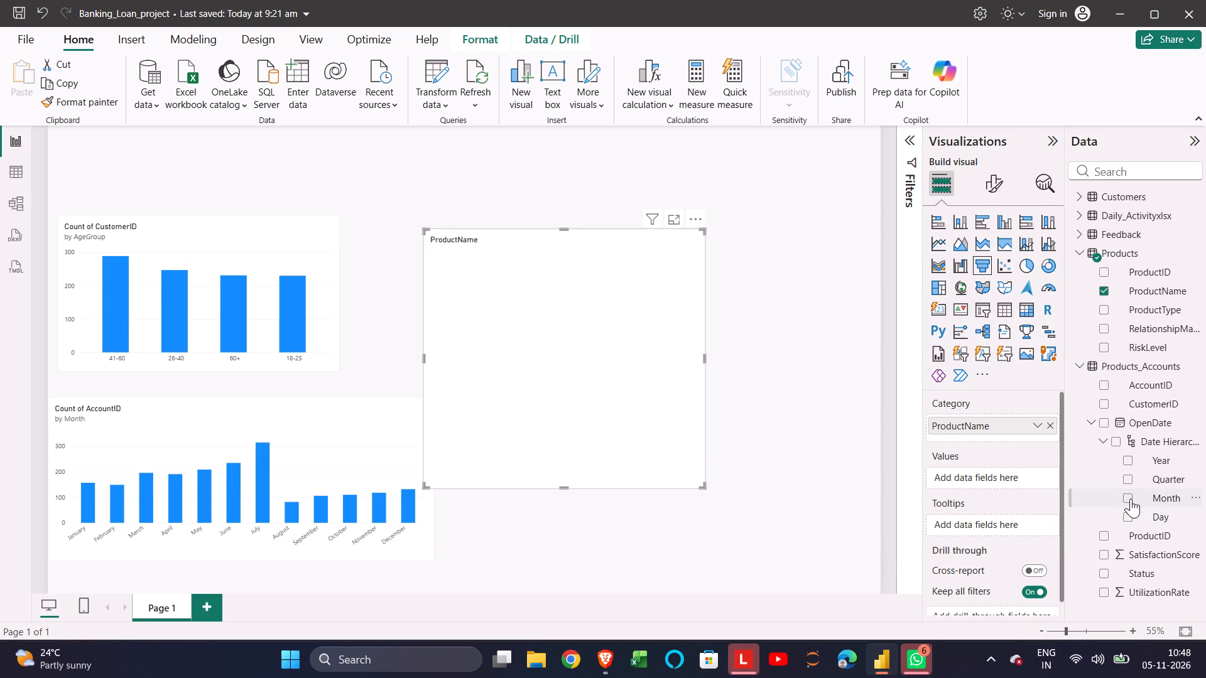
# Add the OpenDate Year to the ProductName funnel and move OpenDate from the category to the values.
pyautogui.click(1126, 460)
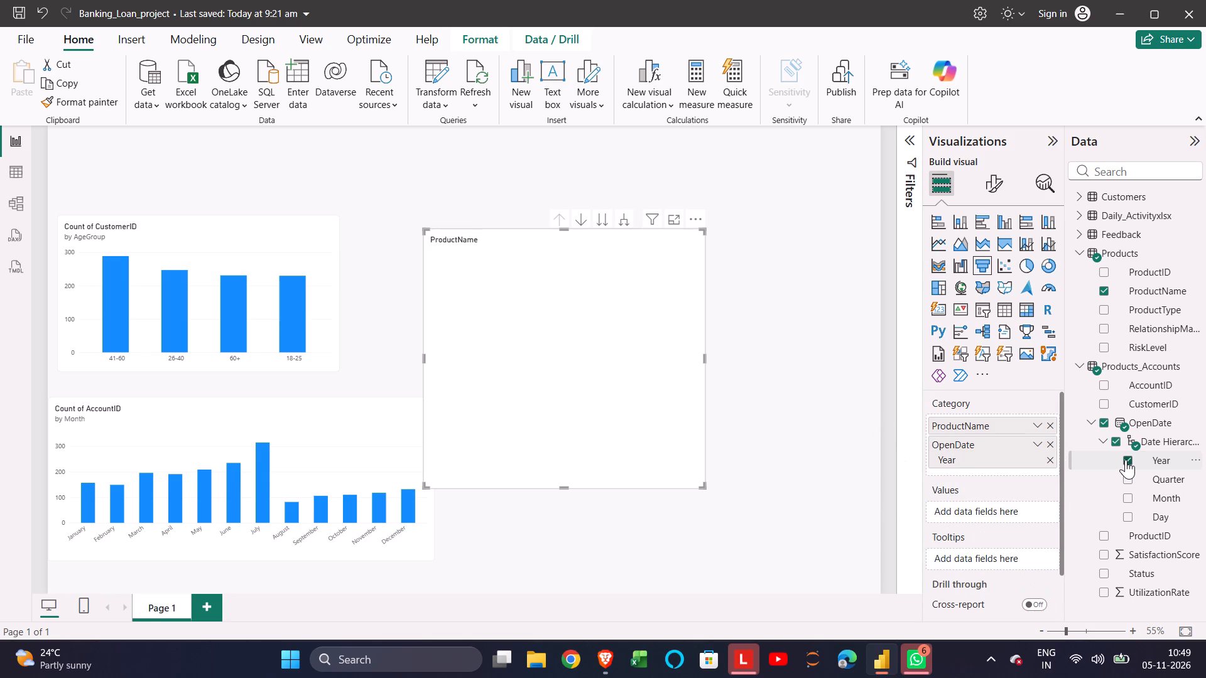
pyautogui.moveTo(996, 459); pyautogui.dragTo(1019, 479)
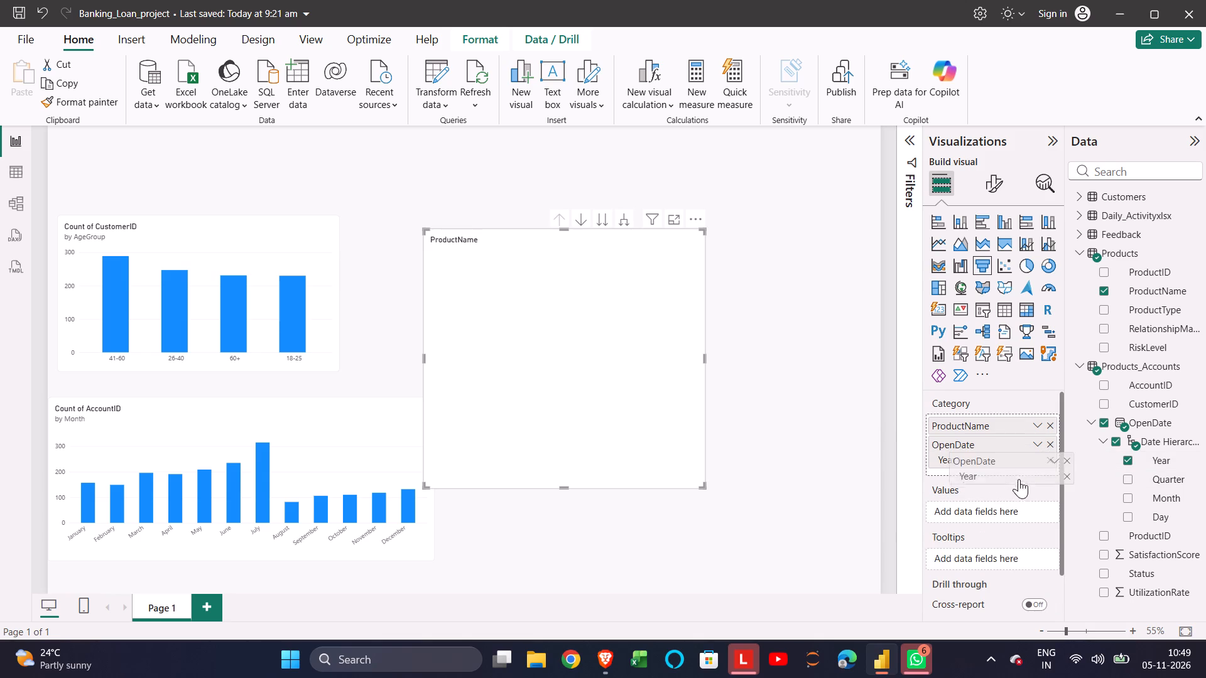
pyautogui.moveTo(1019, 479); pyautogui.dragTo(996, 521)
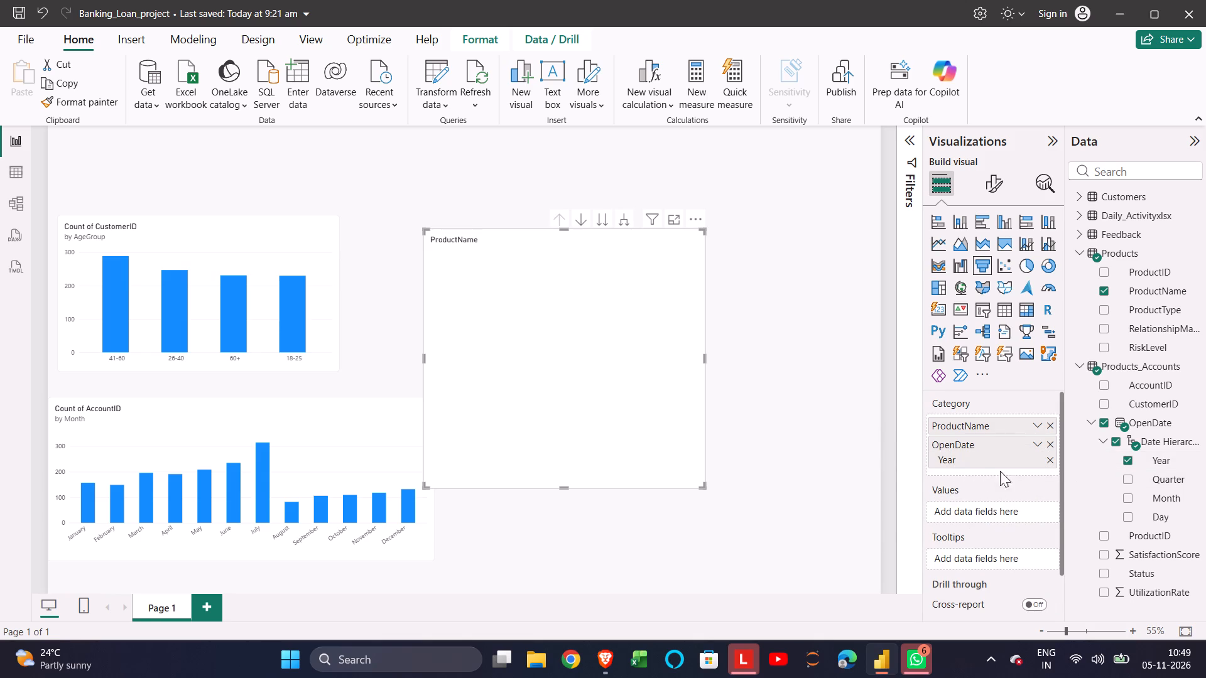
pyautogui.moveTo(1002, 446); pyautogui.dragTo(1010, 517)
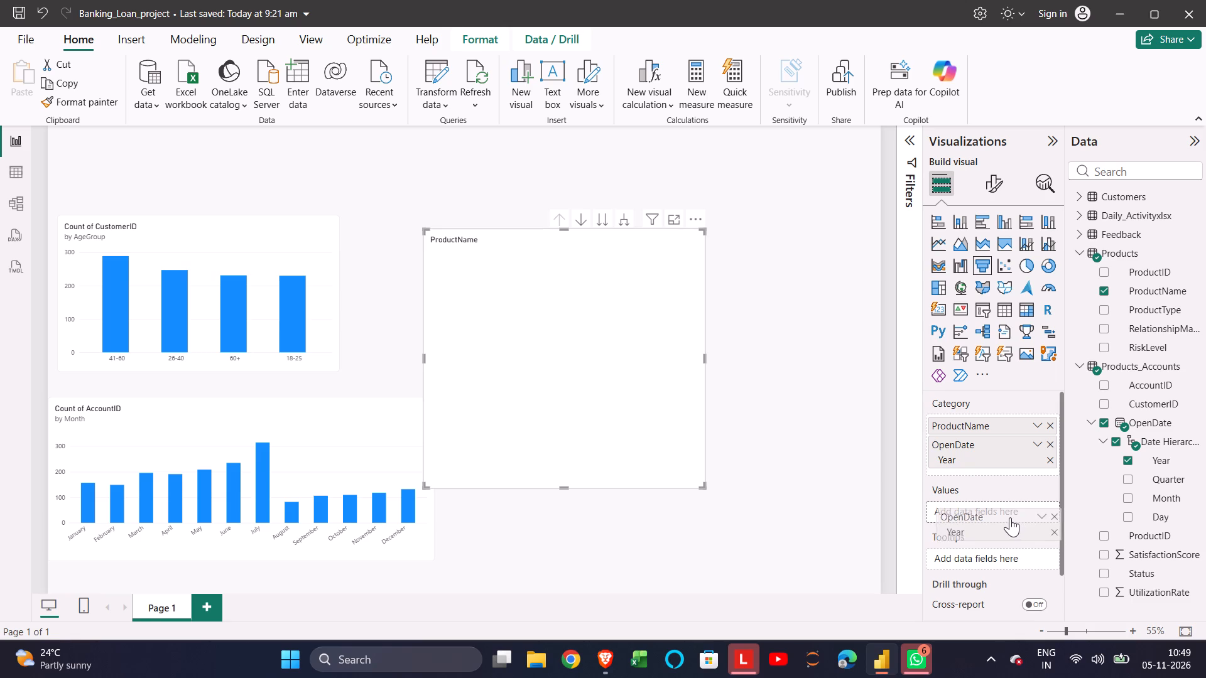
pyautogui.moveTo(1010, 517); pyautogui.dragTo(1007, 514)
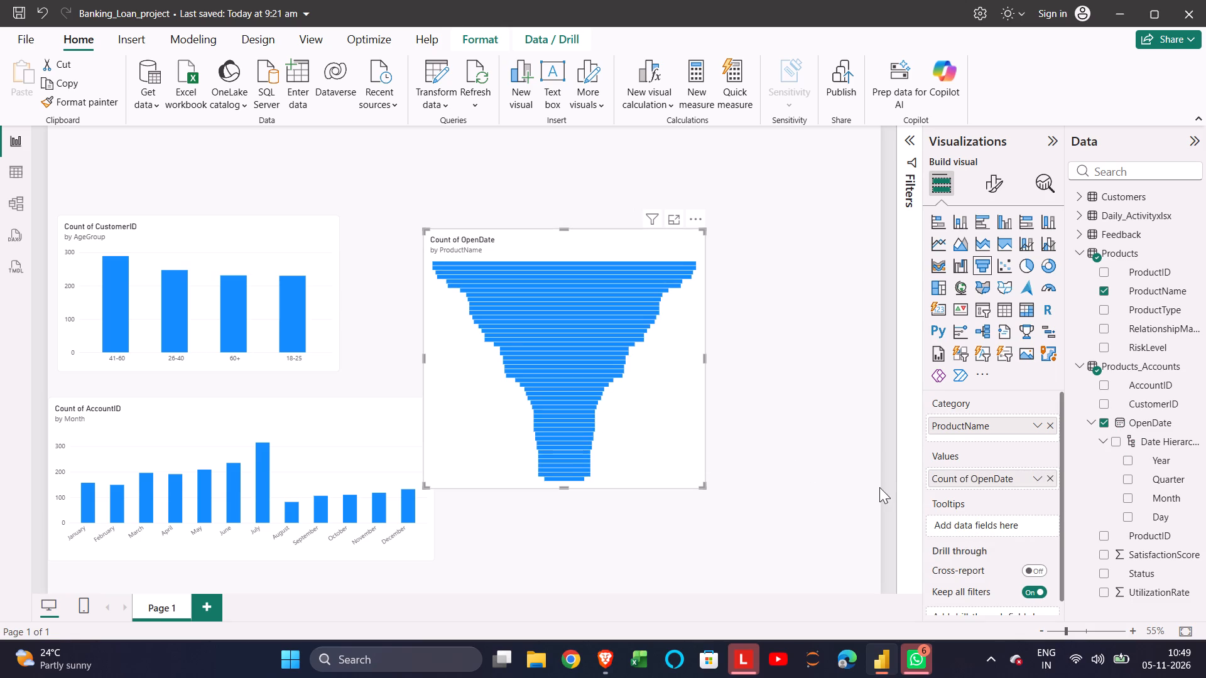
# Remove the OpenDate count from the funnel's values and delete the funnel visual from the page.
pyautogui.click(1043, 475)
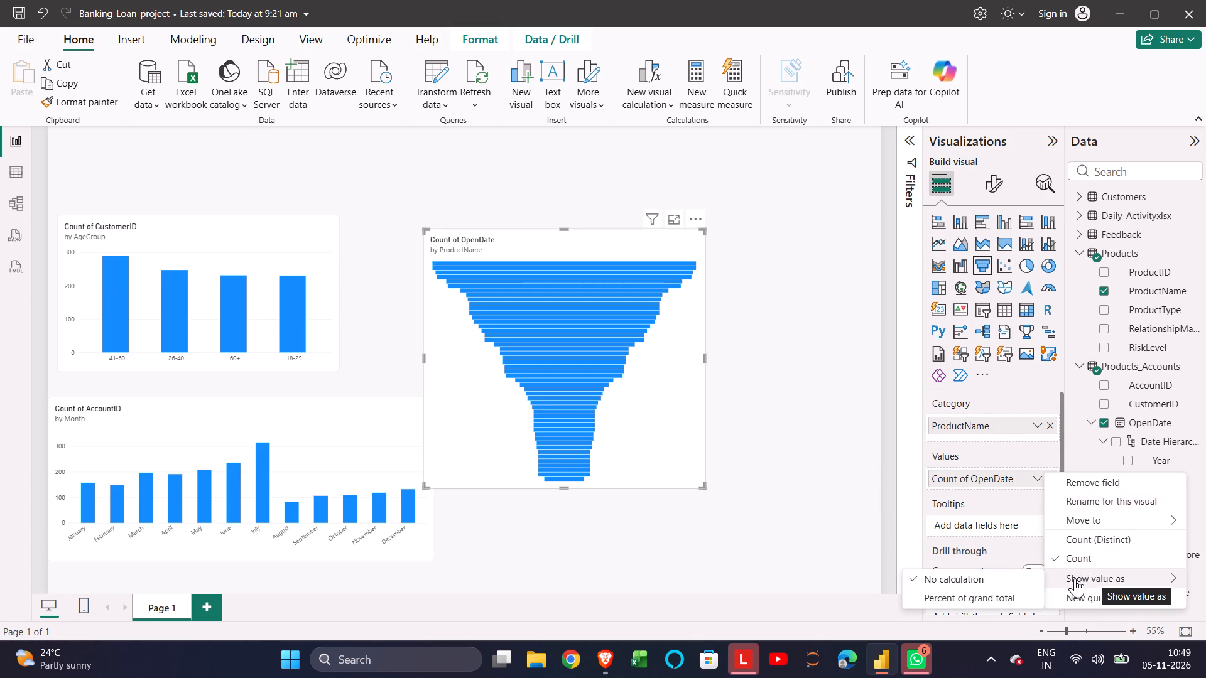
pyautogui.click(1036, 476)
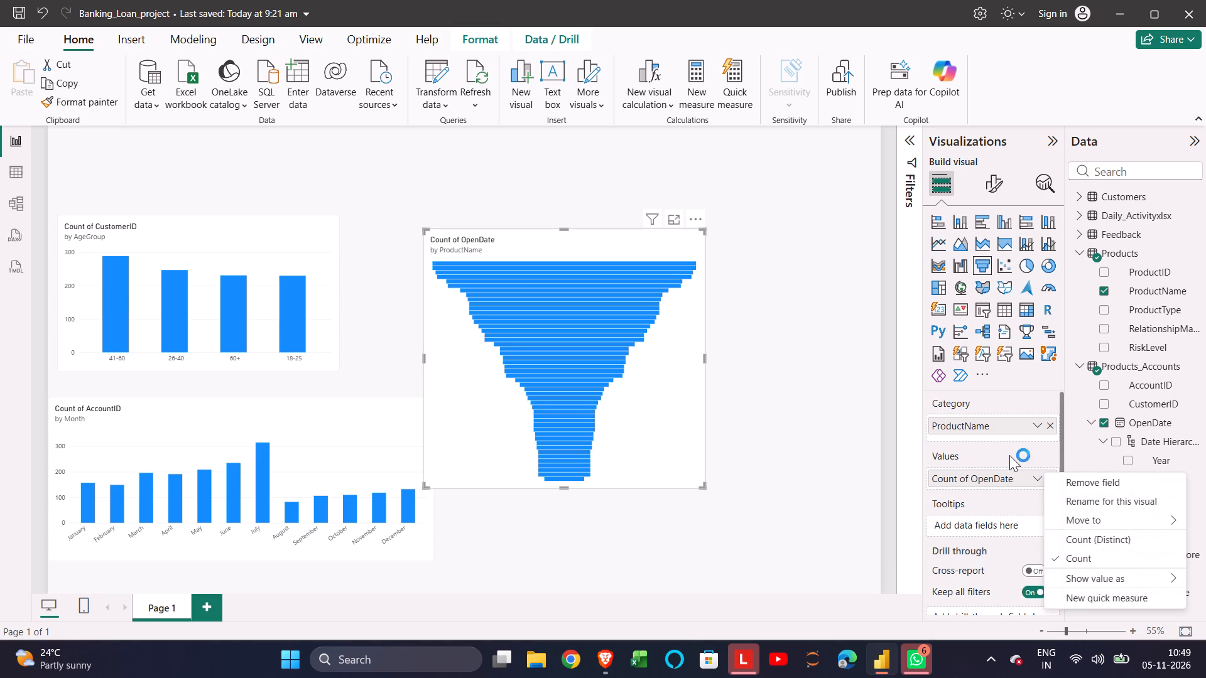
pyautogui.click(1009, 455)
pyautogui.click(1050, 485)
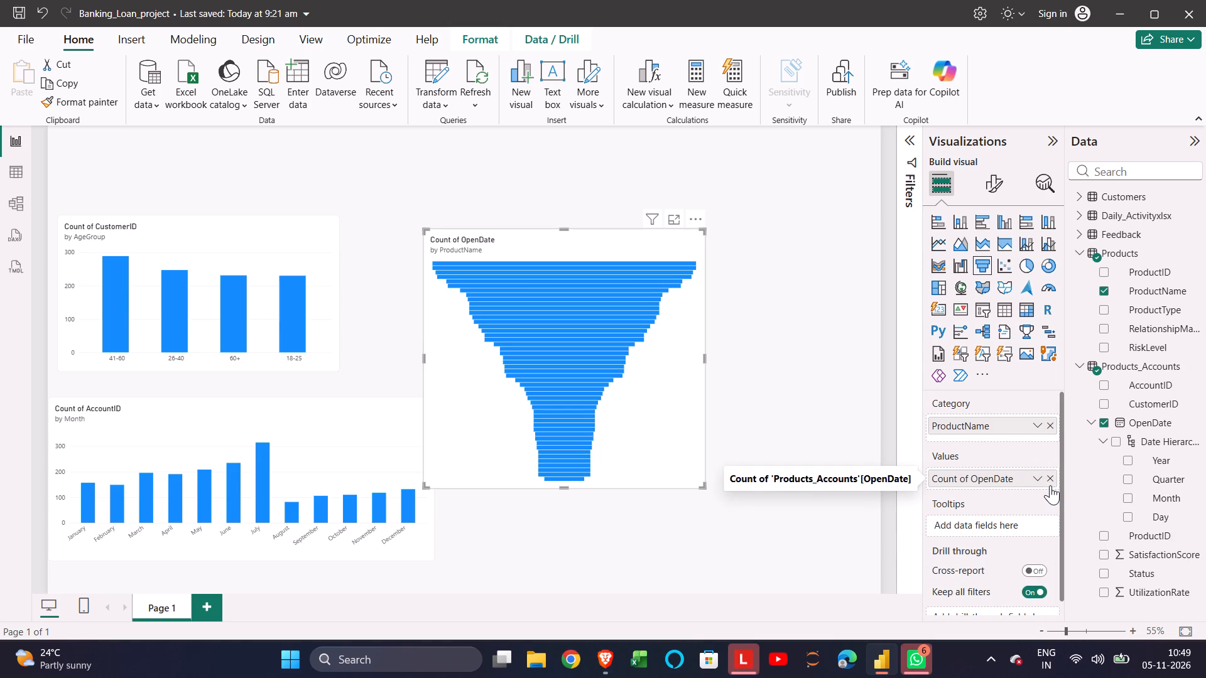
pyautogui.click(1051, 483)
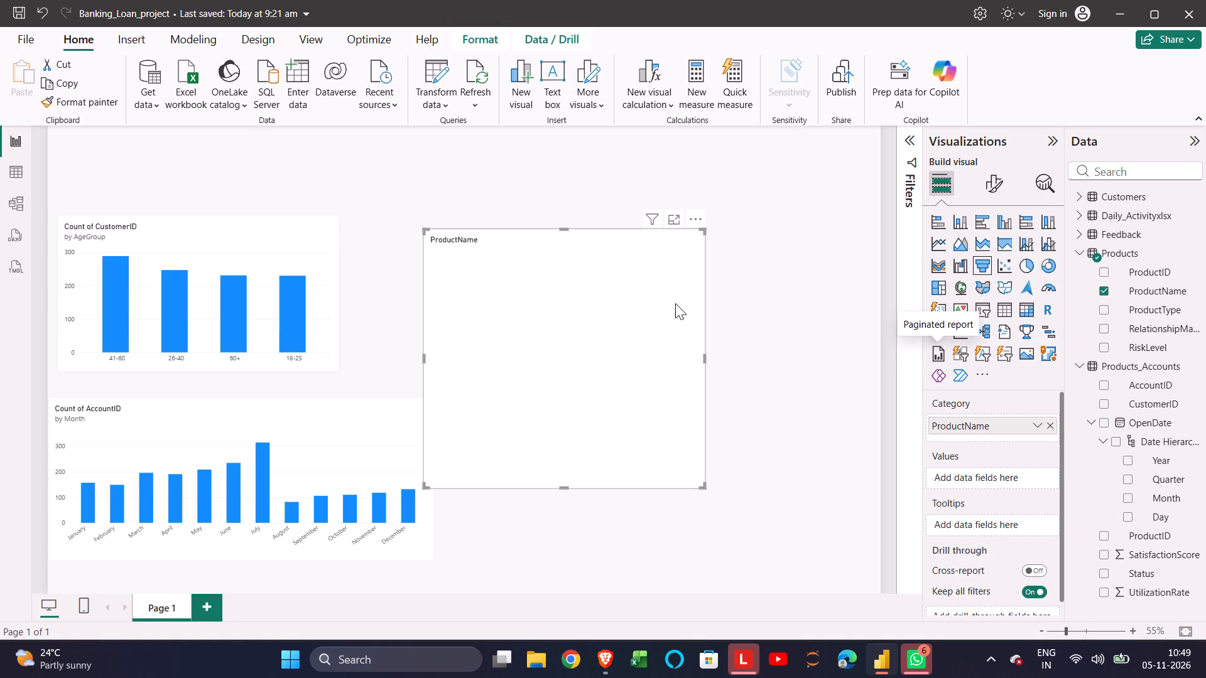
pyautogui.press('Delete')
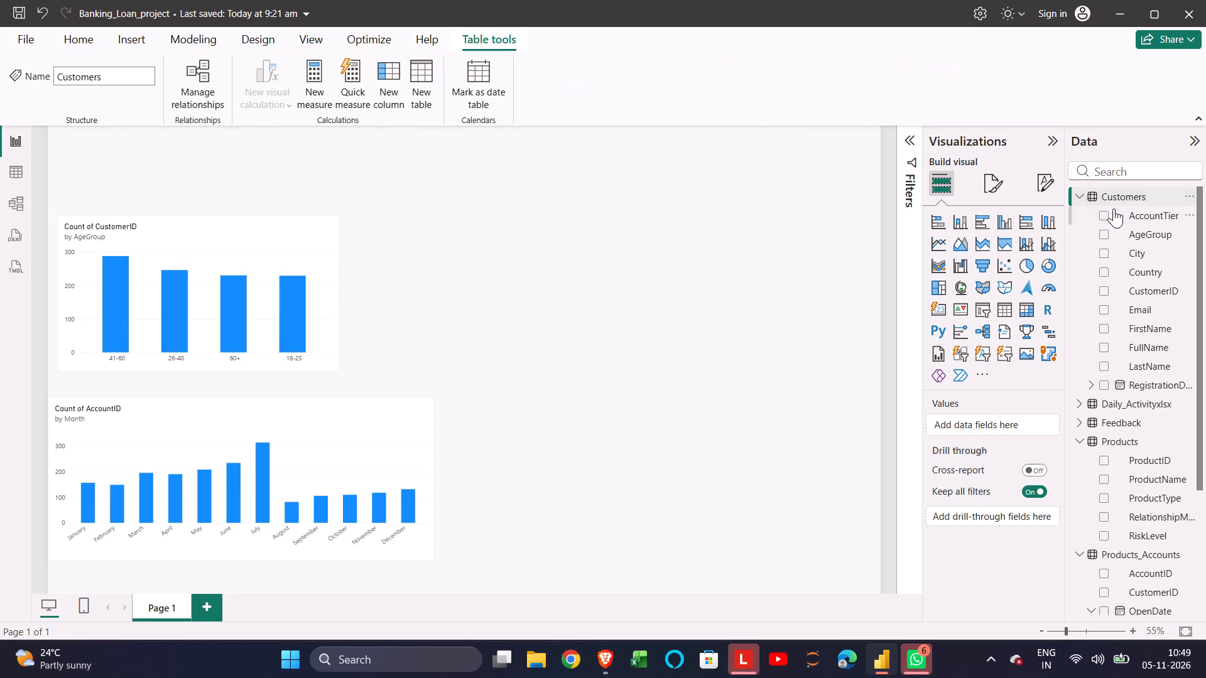
pyautogui.click(1104, 286)
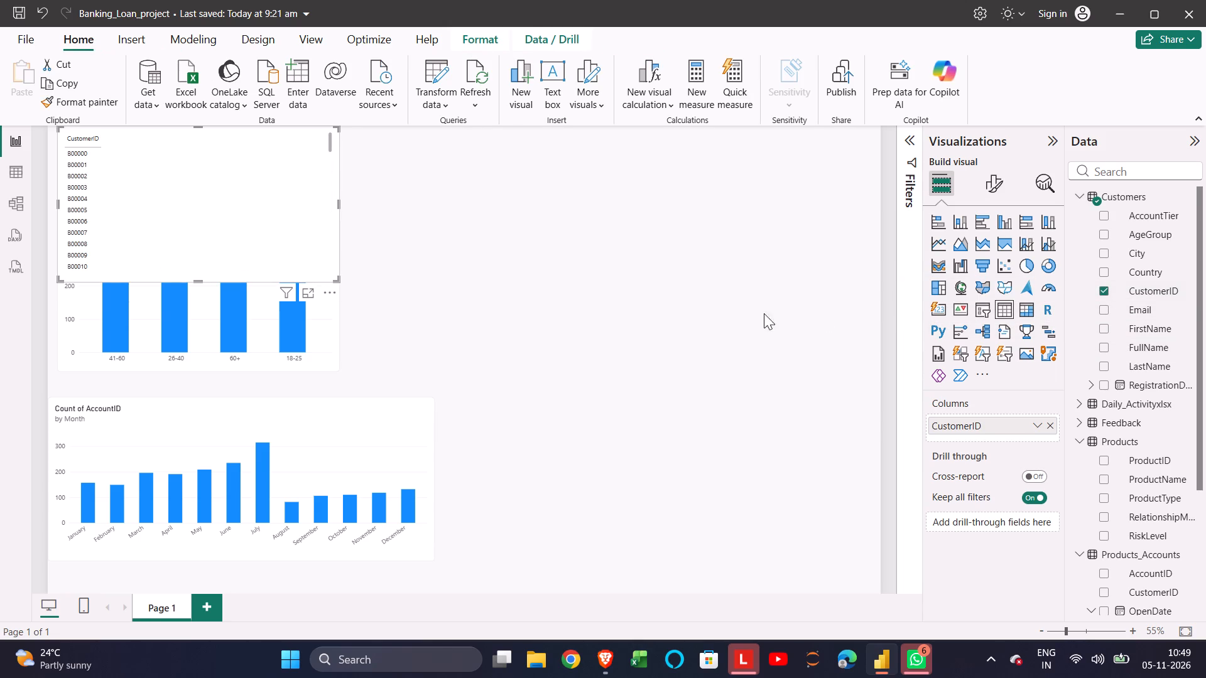
pyautogui.scroll(-1, 1114, 514)
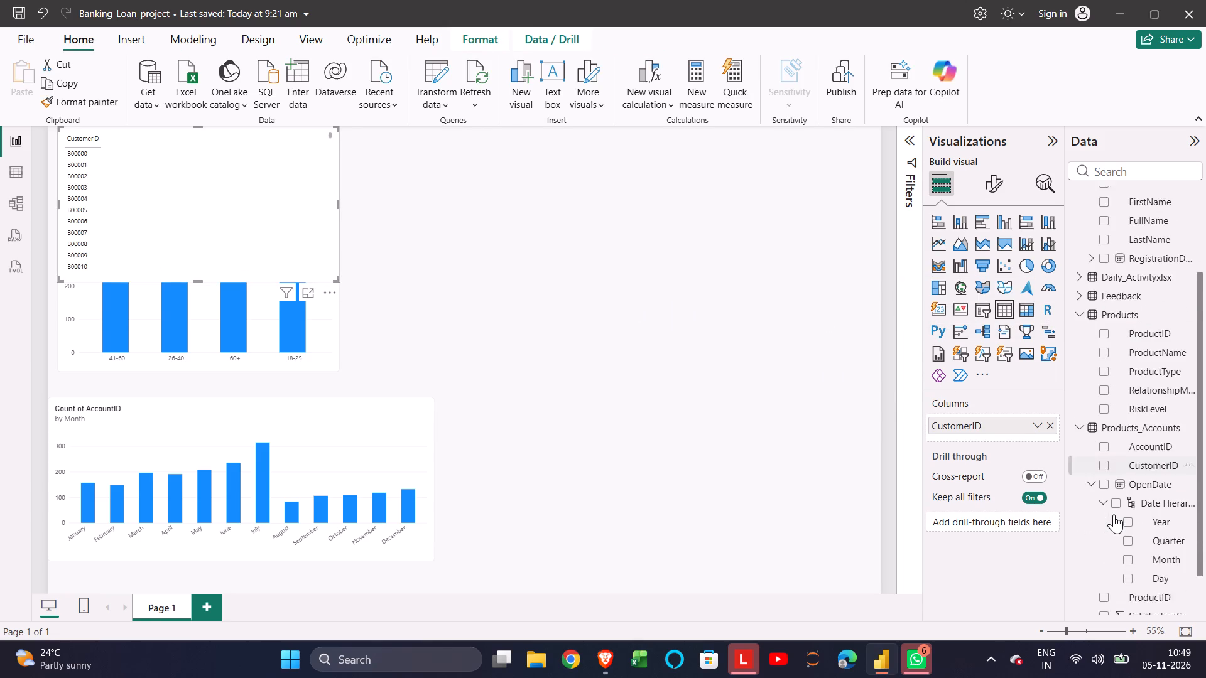
pyautogui.scroll(-2, 1114, 514)
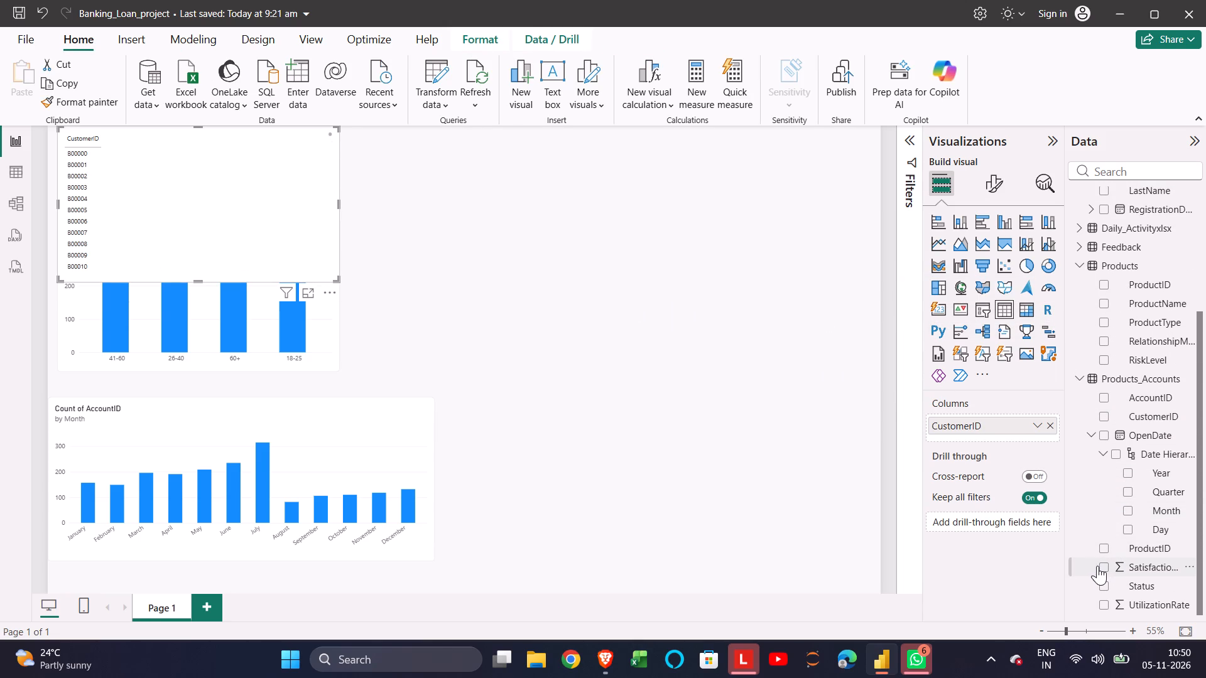
pyautogui.click(1097, 566)
pyautogui.click(1100, 566)
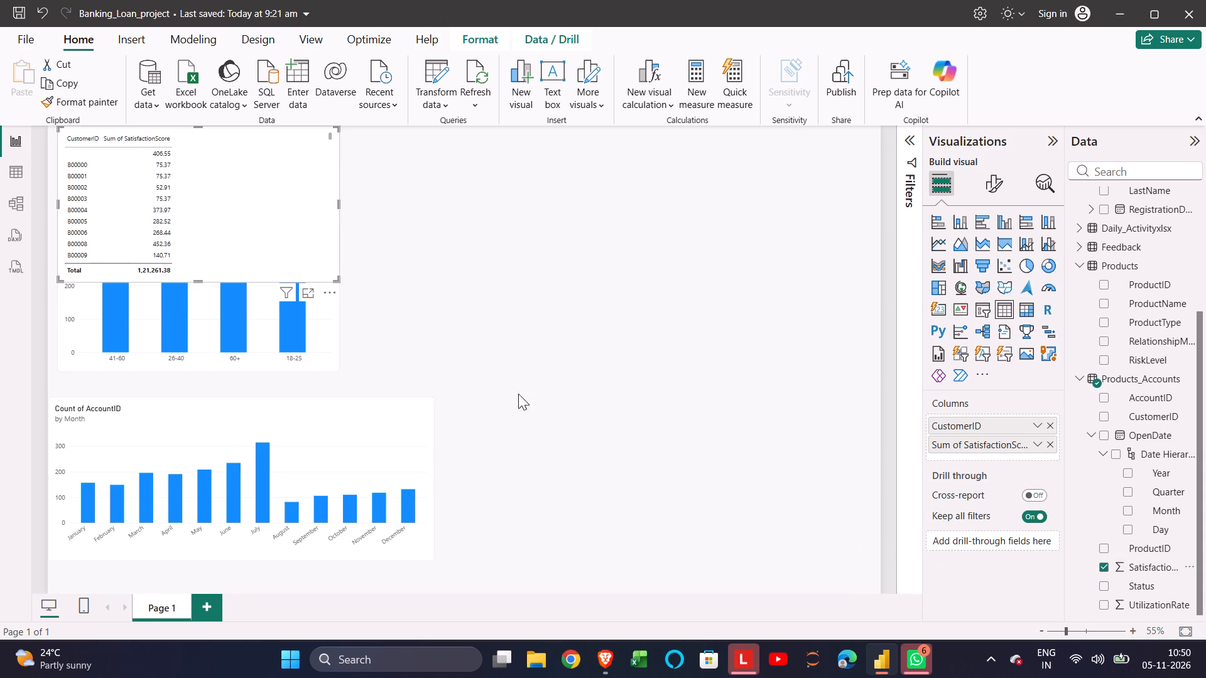
# Move the satisfaction table to the empty canvas area beside the age-group chart and convert it to a stacked area chart.
pyautogui.hscroll(1, 249, 212)
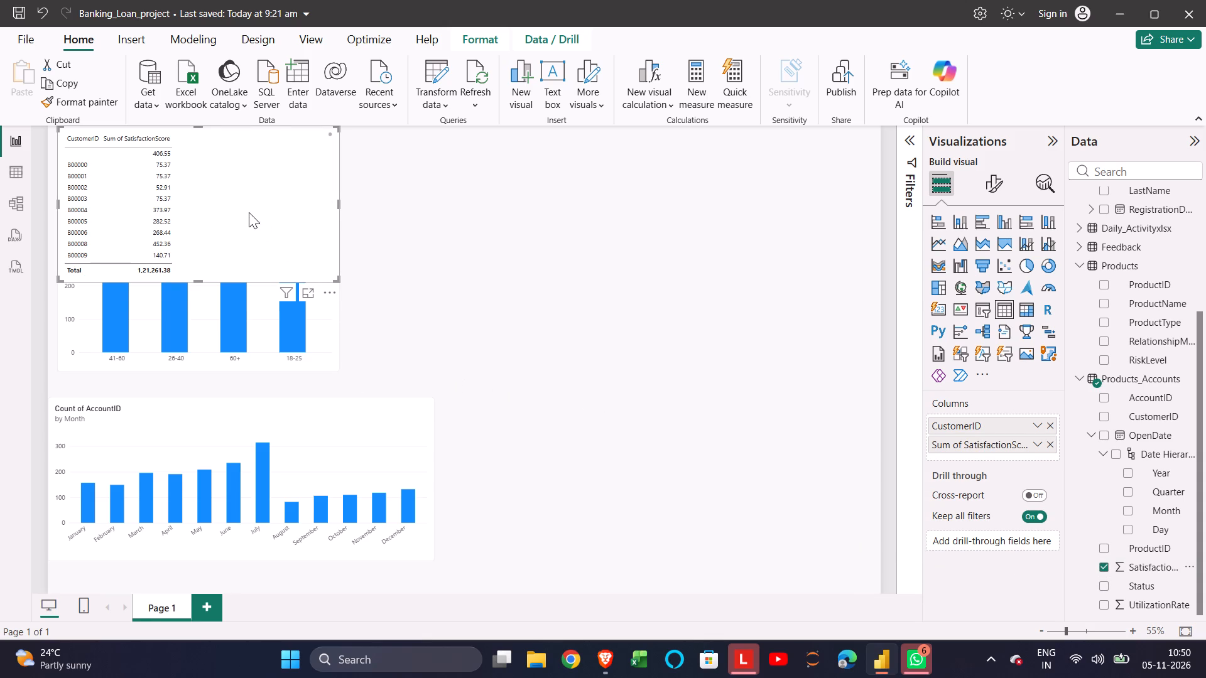
pyautogui.hscroll(1, 249, 212)
pyautogui.moveTo(249, 212); pyautogui.dragTo(527, 340)
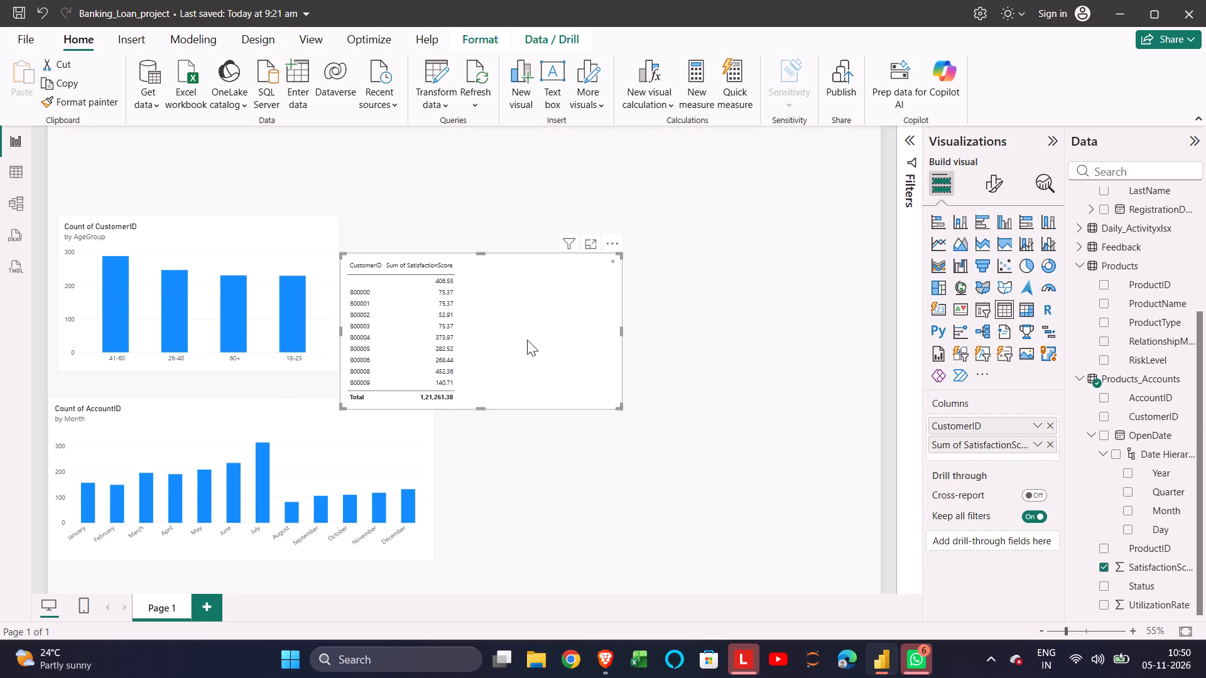
pyautogui.click(556, 335)
pyautogui.hscroll(1, 556, 335)
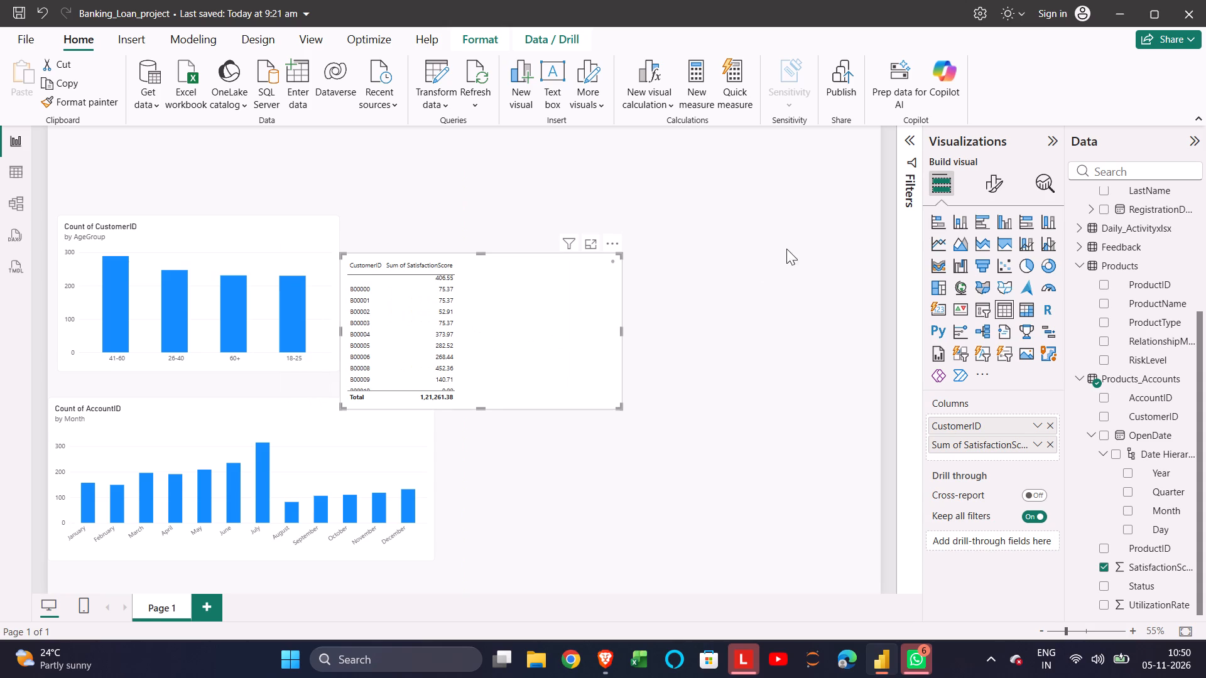
pyautogui.click(986, 247)
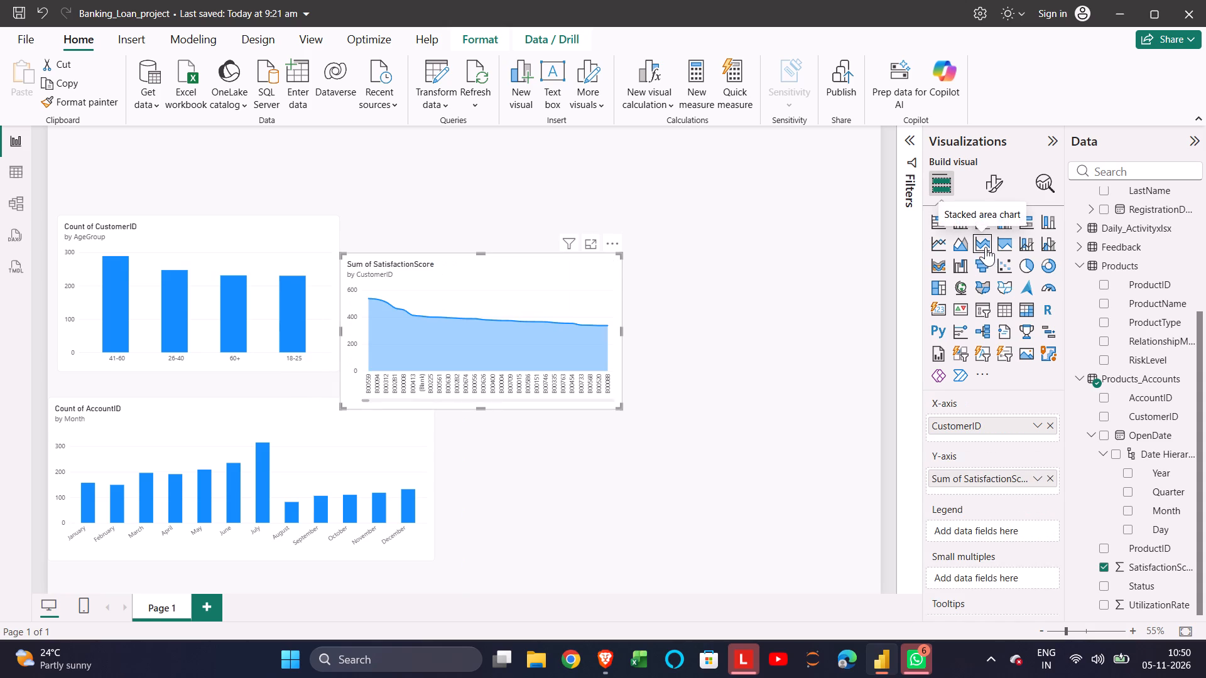
# Examine the SatisfactionScore area chart along its CustomerID axis.
pyautogui.hscroll(1, 557, 380)
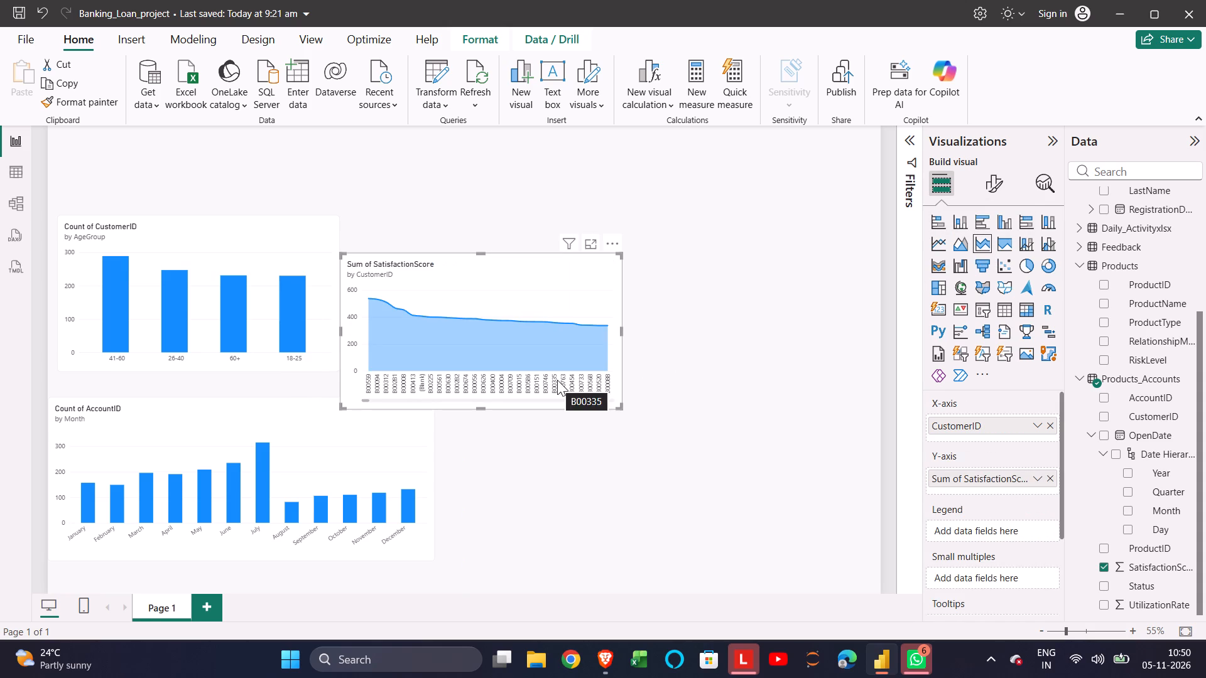
pyautogui.hscroll(1, 557, 380)
pyautogui.hscroll(-3, 557, 380)
pyautogui.hscroll(1, 561, 365)
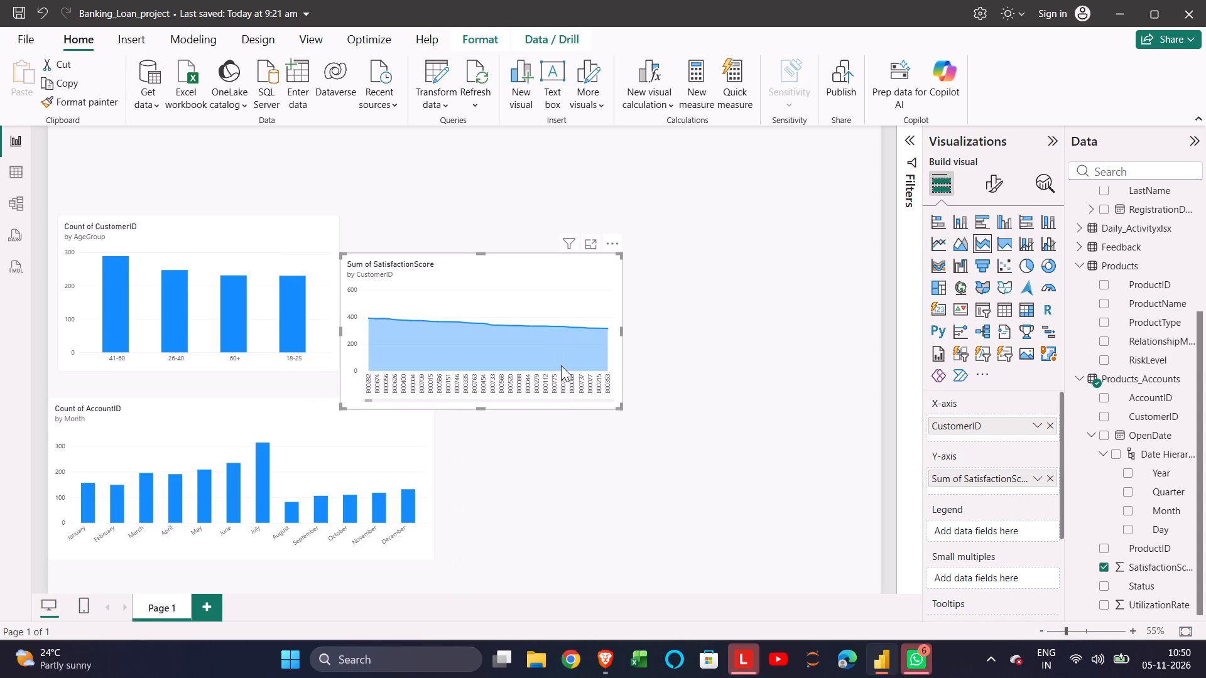
pyautogui.hscroll(3, 561, 365)
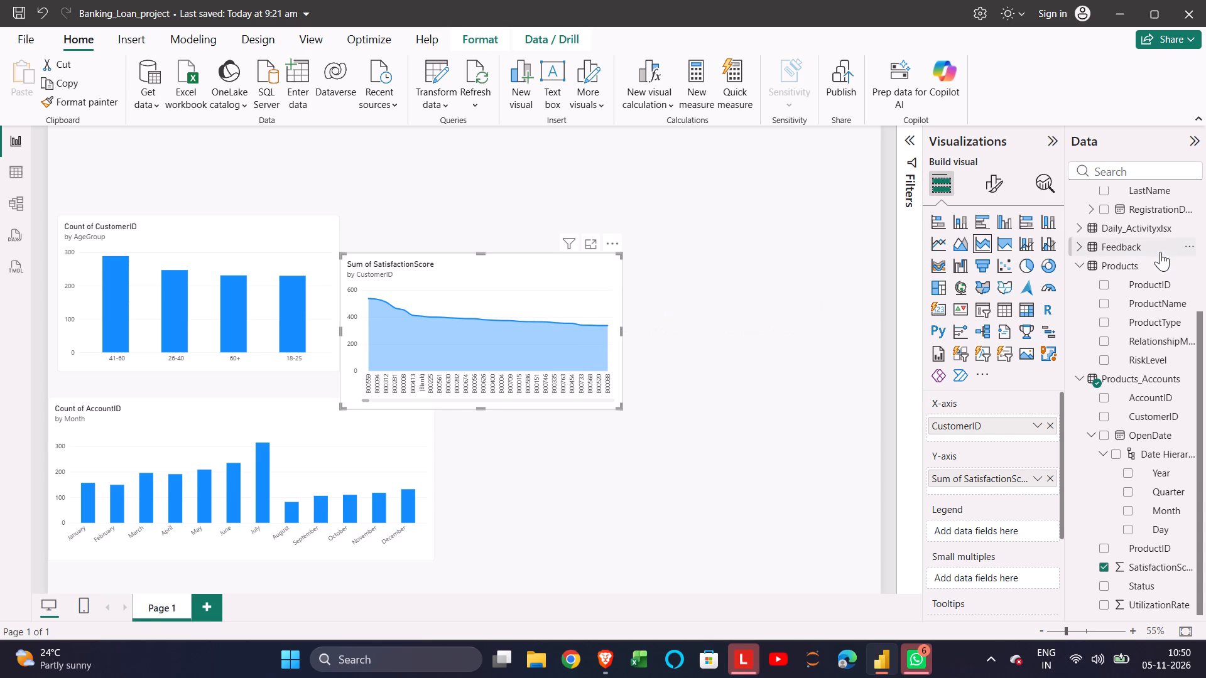
# Replace CustomerID with the Customers table's Country field on the X-axis of the SatisfactionScore area chart.
pyautogui.scroll(5, 1160, 252)
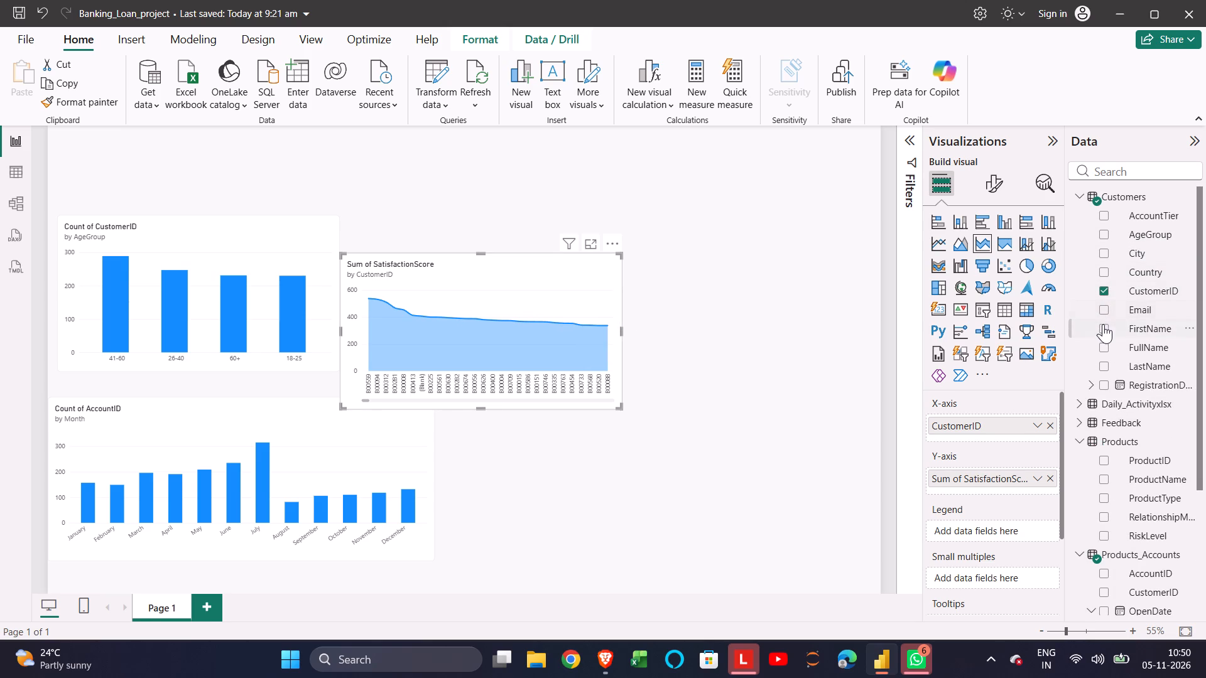
pyautogui.scroll(-1, 1104, 325)
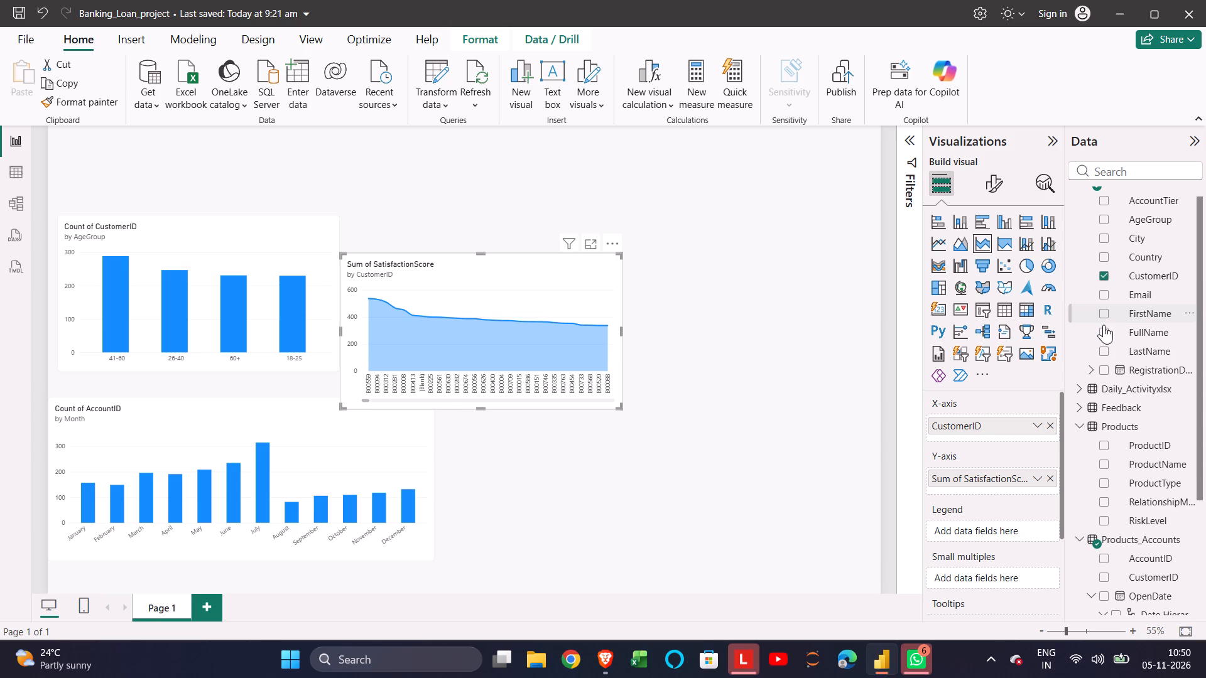
pyautogui.scroll(-1, 1104, 325)
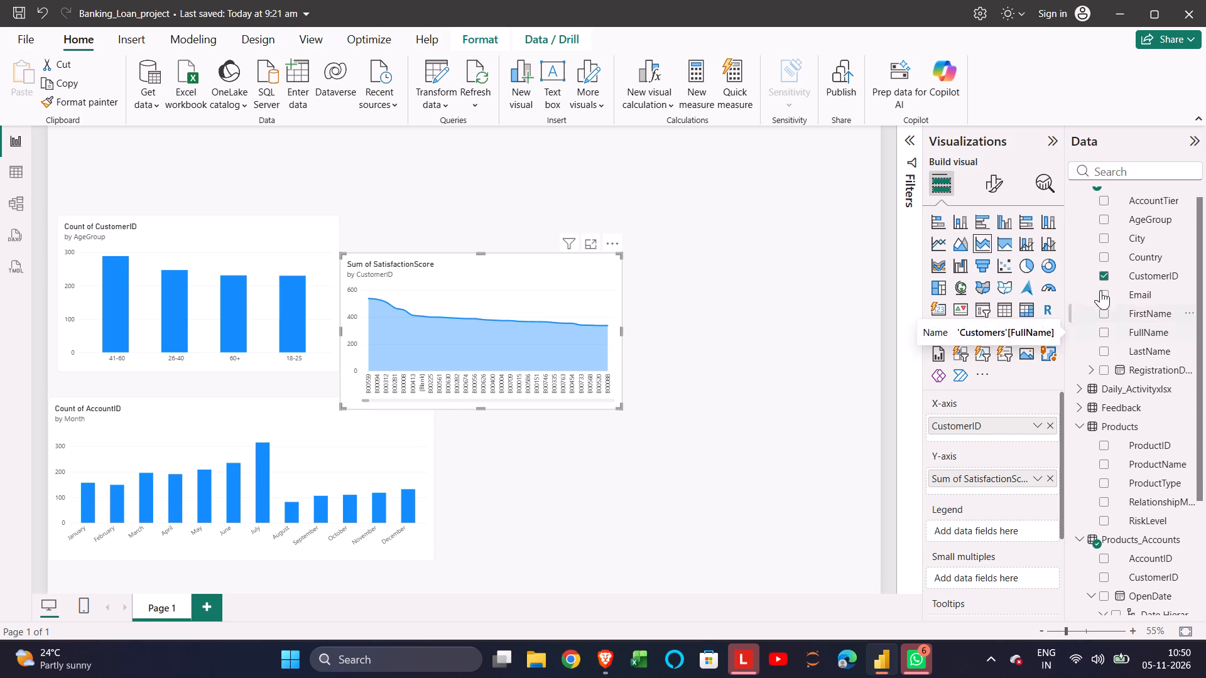
pyautogui.click(1106, 258)
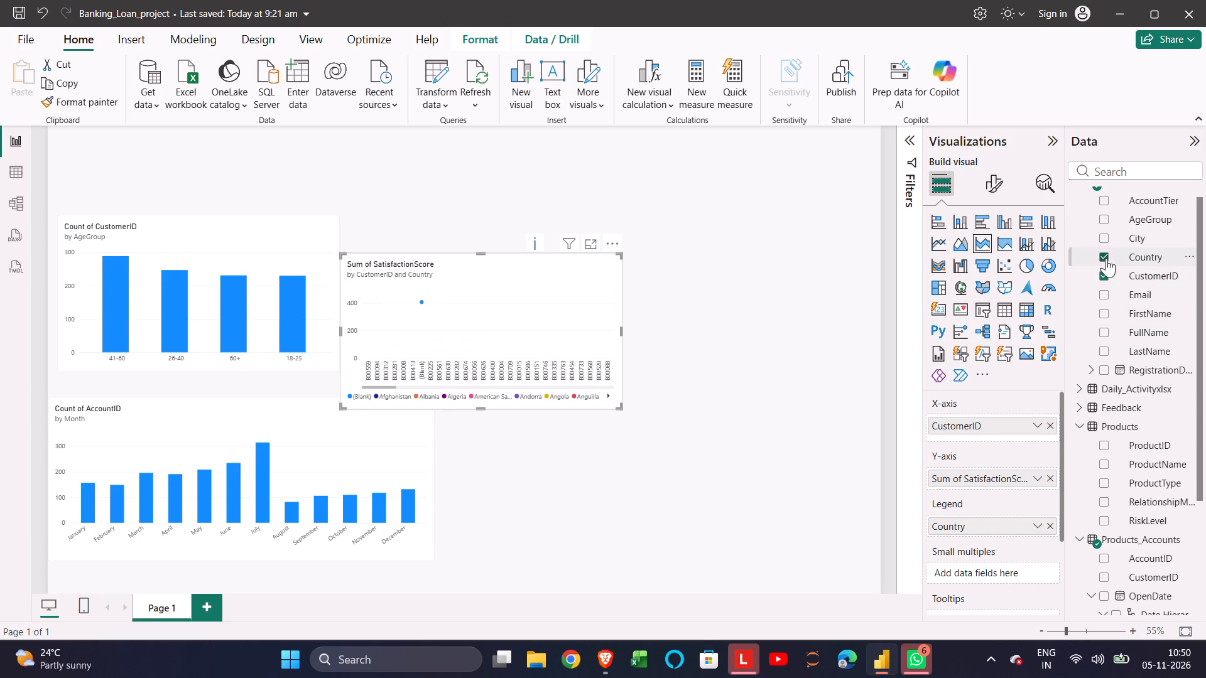
pyautogui.click(1107, 275)
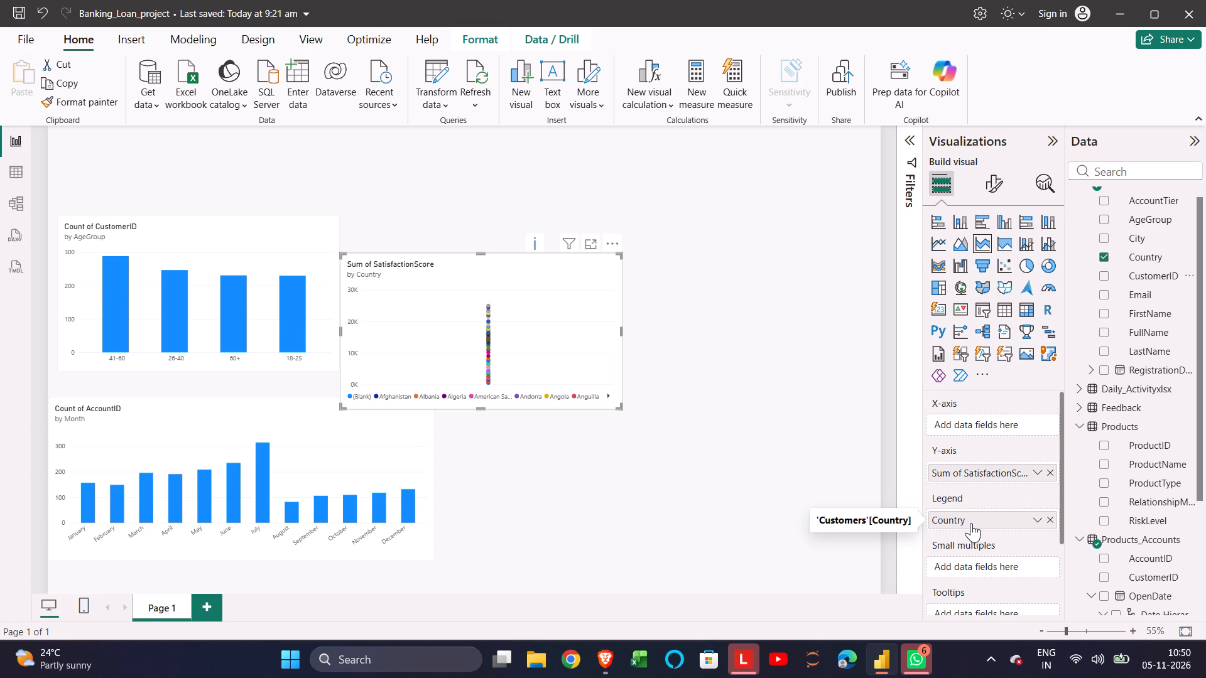
pyautogui.moveTo(969, 520); pyautogui.dragTo(967, 430)
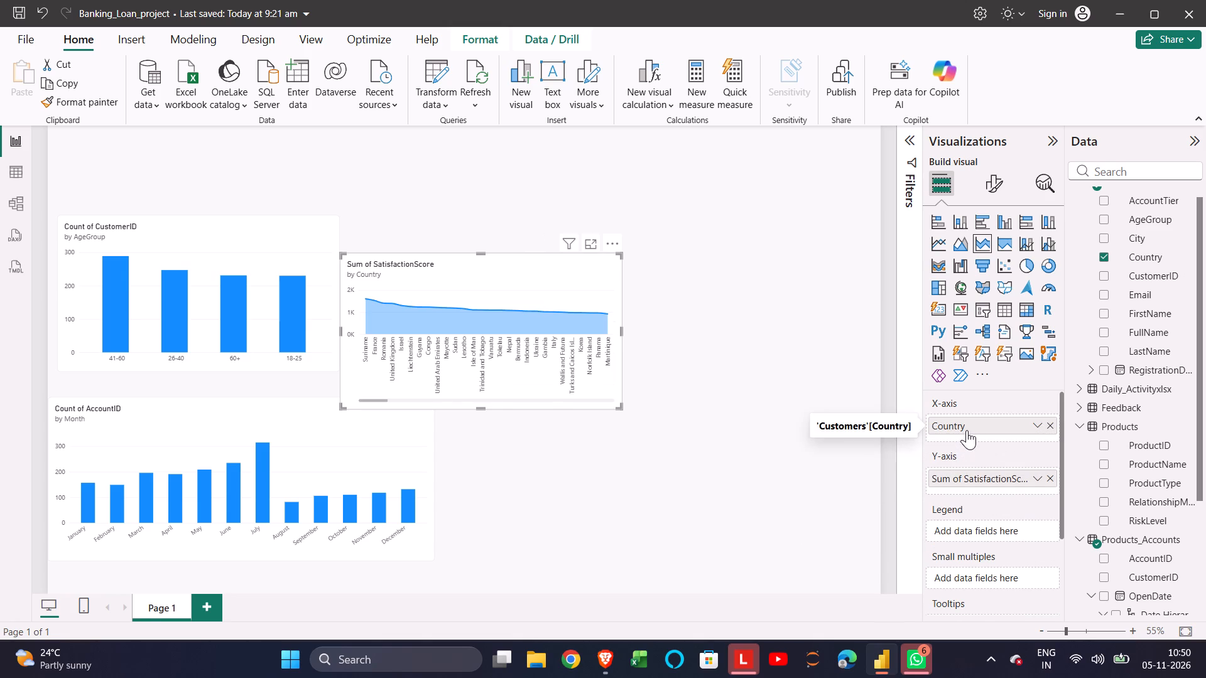
# Examine the SatisfactionScore area chart across the full range of countries.
pyautogui.hscroll(-2, 521, 374)
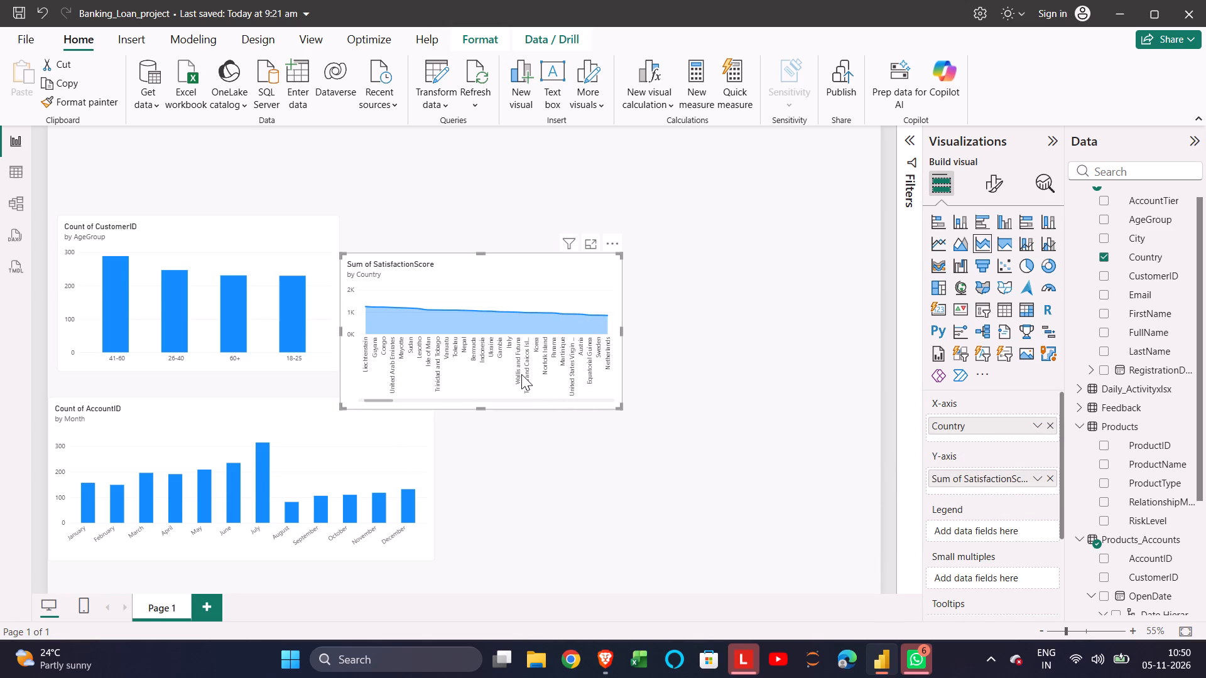
pyautogui.hscroll(-7, 521, 374)
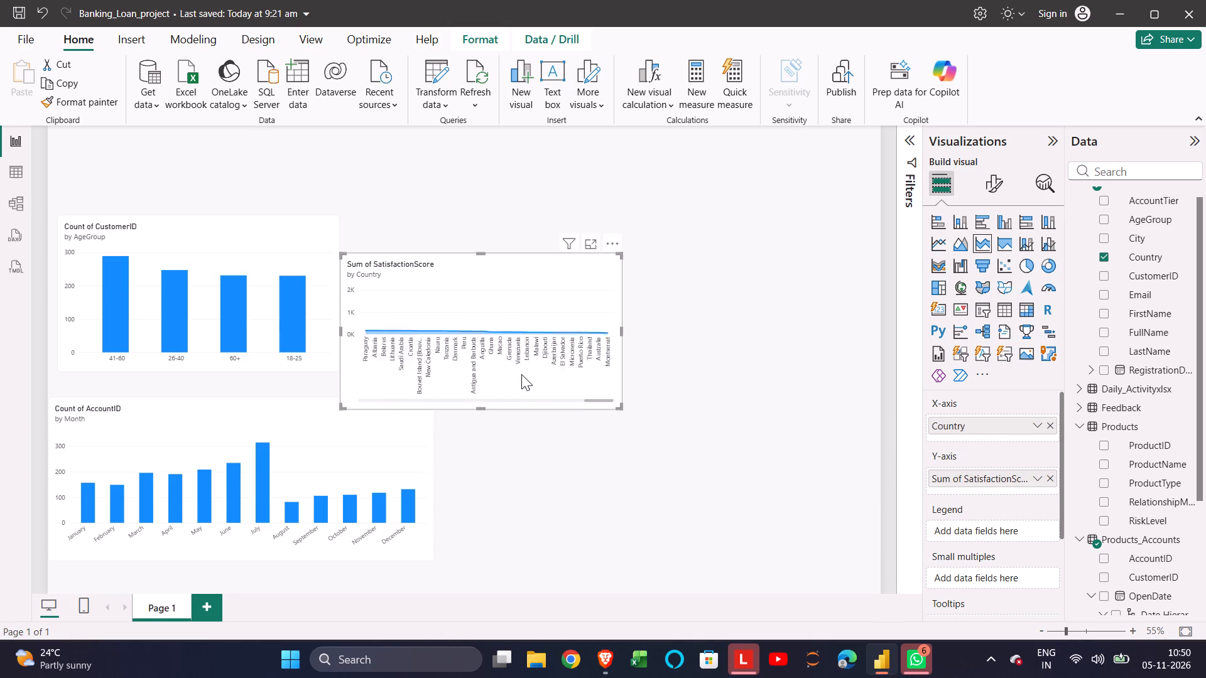
pyautogui.hscroll(-1, 521, 374)
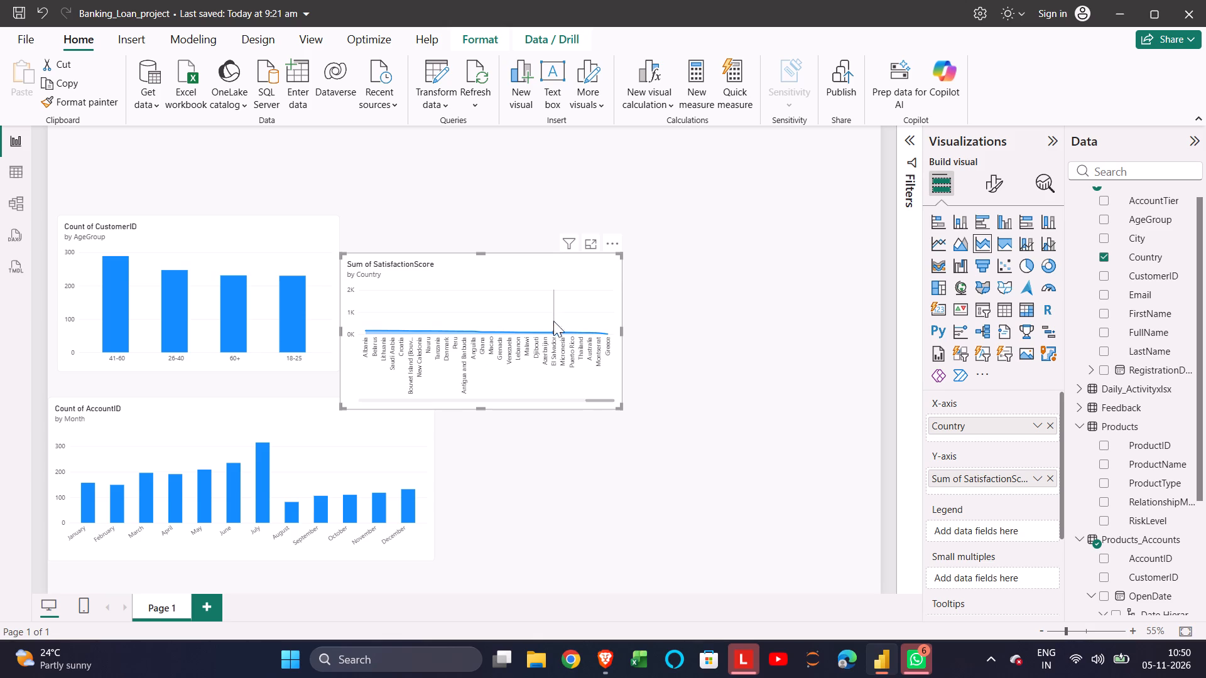
pyautogui.hscroll(6, 518, 357)
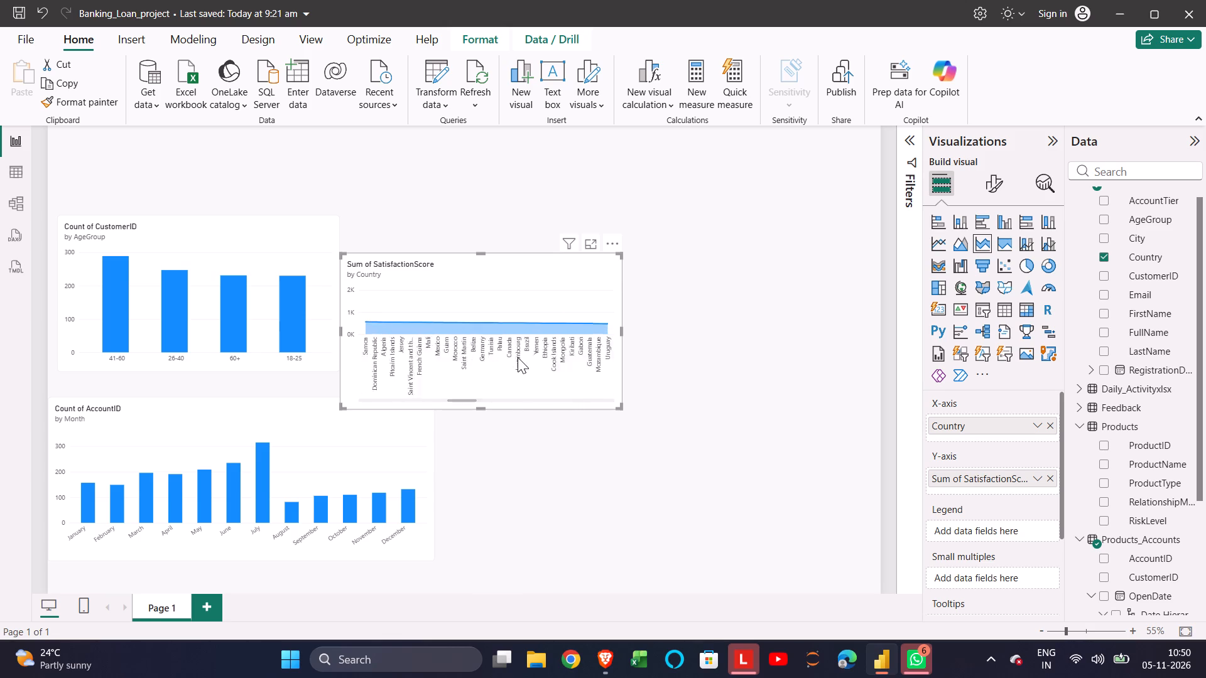
pyautogui.hscroll(2, 518, 357)
# Move the SatisfactionScore by Country chart to the lower part of the page, beside the accounts-by-month chart.
pyautogui.moveTo(545, 384); pyautogui.dragTo(658, 522)
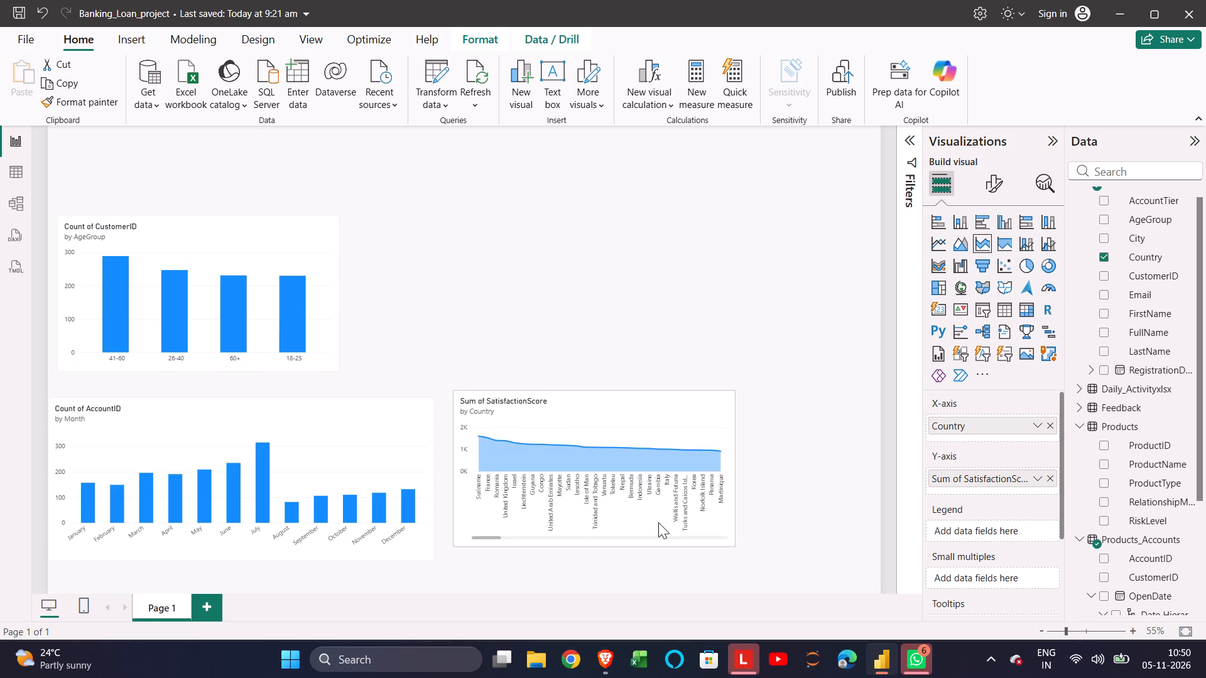
pyautogui.moveTo(658, 522); pyautogui.dragTo(657, 543)
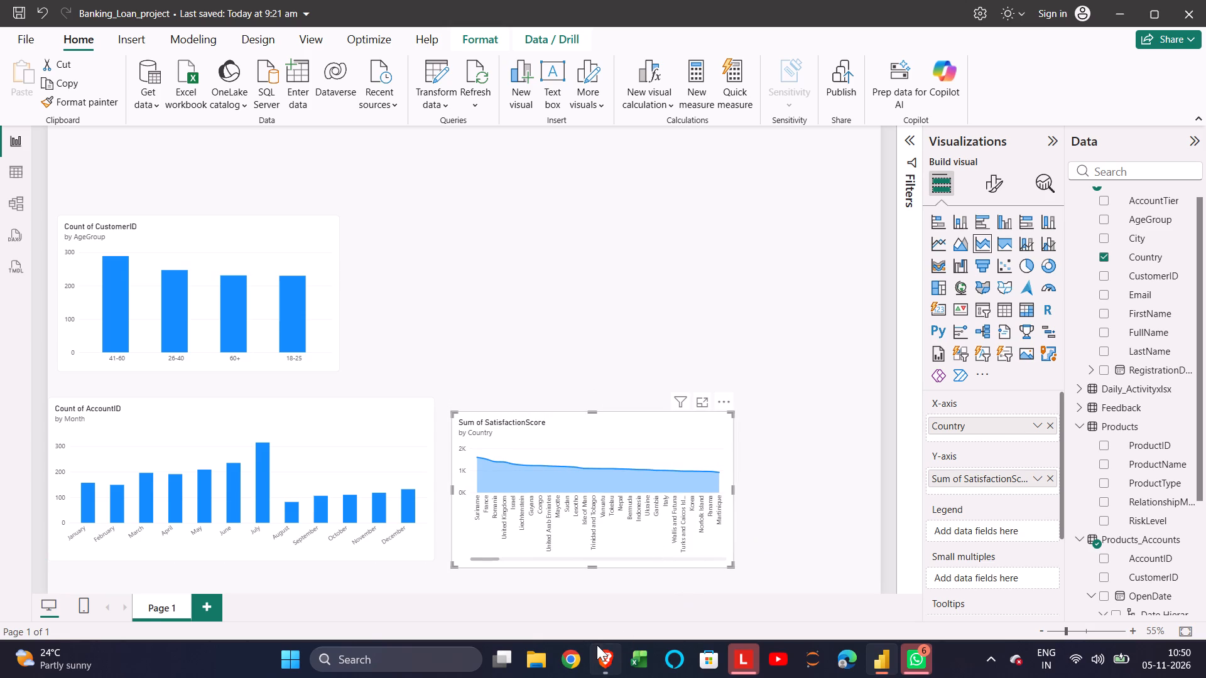
# Switch to the ChatGPT conversation in Brave to check the recommended analyses, and return to the Power BI report.
pyautogui.click(601, 663)
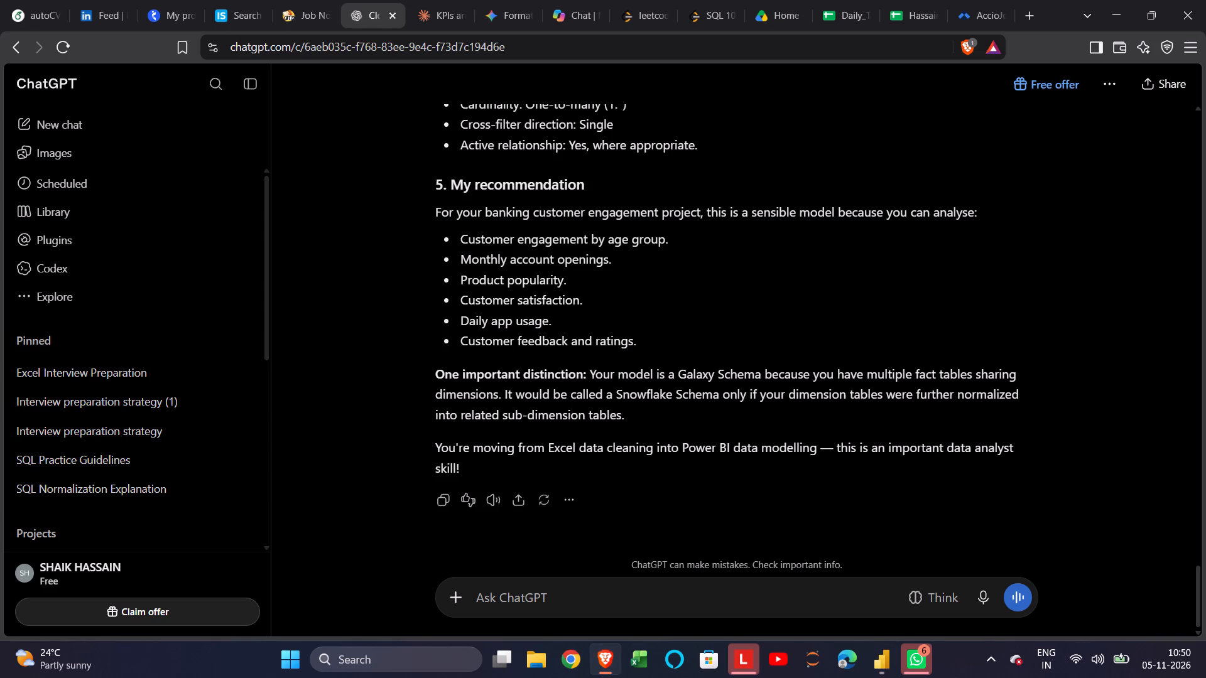
pyautogui.click(869, 665)
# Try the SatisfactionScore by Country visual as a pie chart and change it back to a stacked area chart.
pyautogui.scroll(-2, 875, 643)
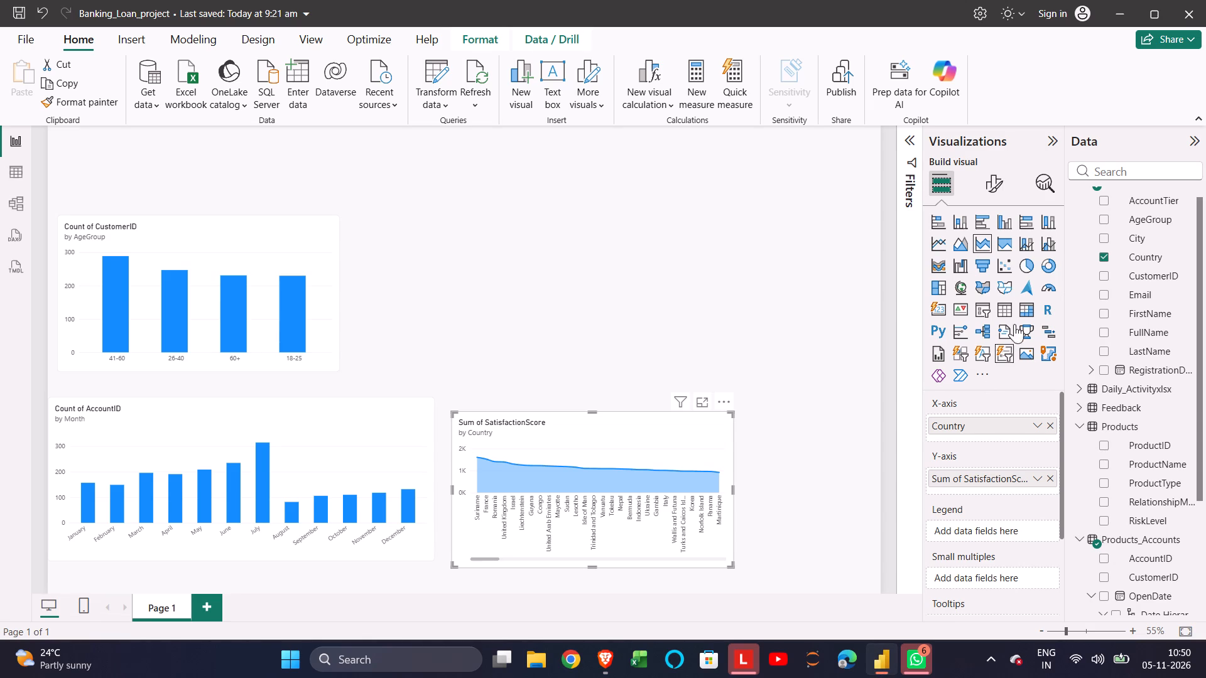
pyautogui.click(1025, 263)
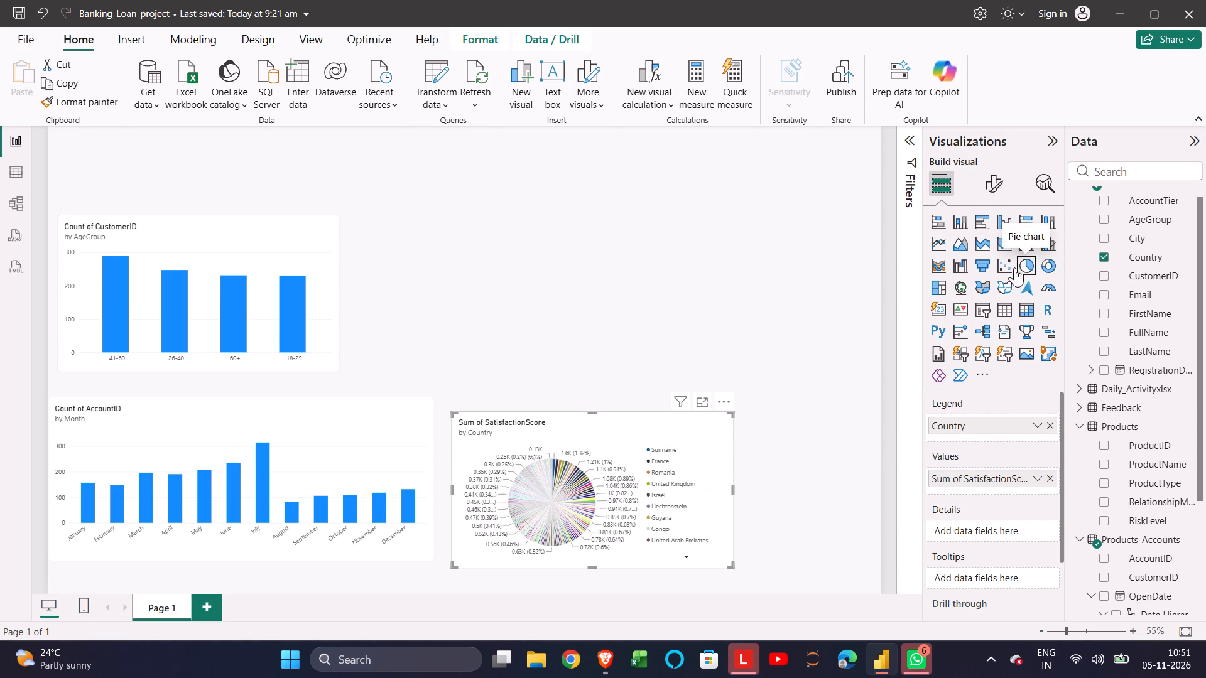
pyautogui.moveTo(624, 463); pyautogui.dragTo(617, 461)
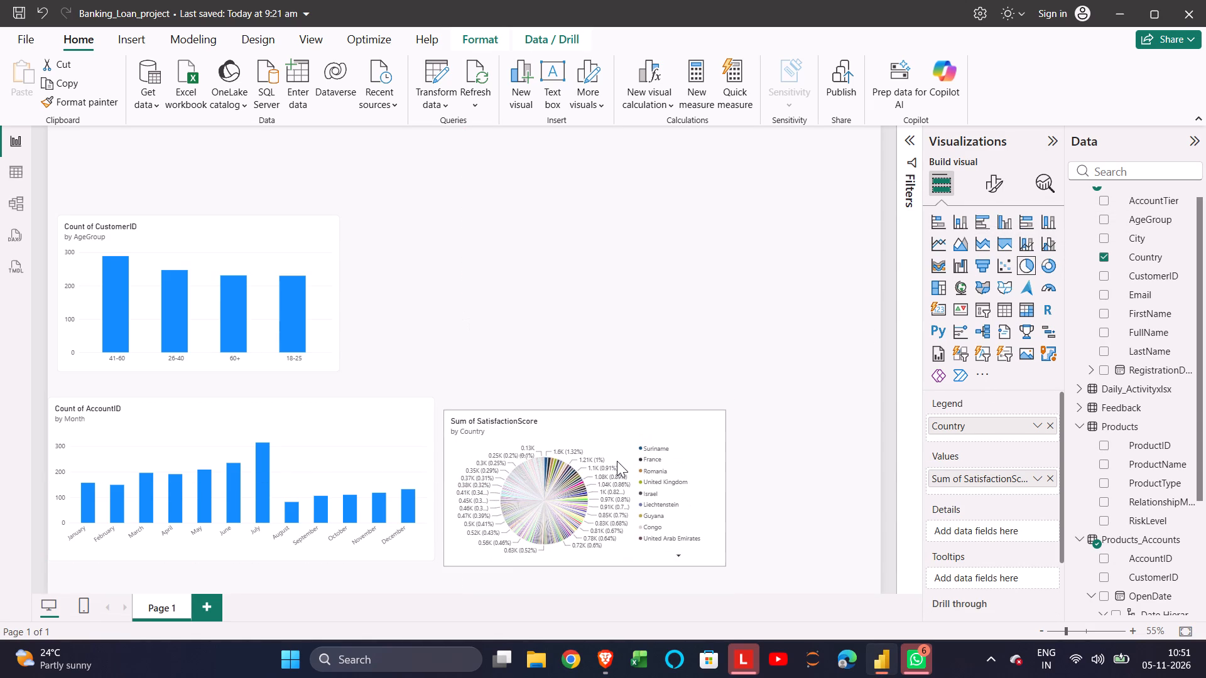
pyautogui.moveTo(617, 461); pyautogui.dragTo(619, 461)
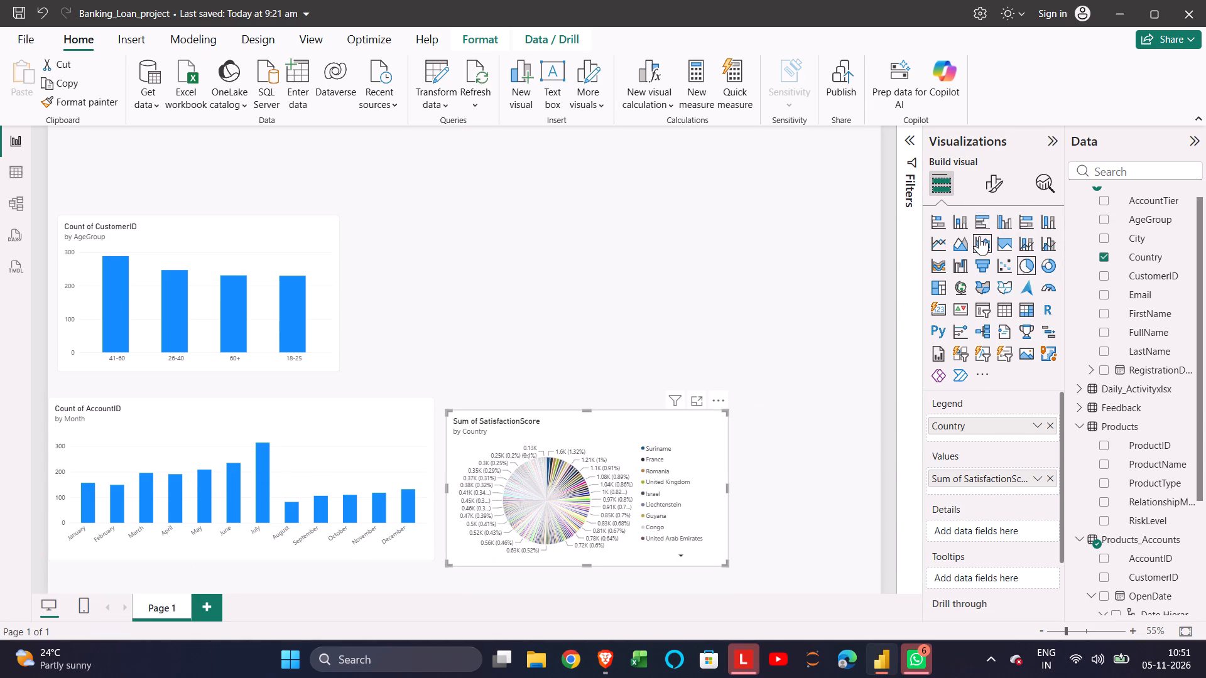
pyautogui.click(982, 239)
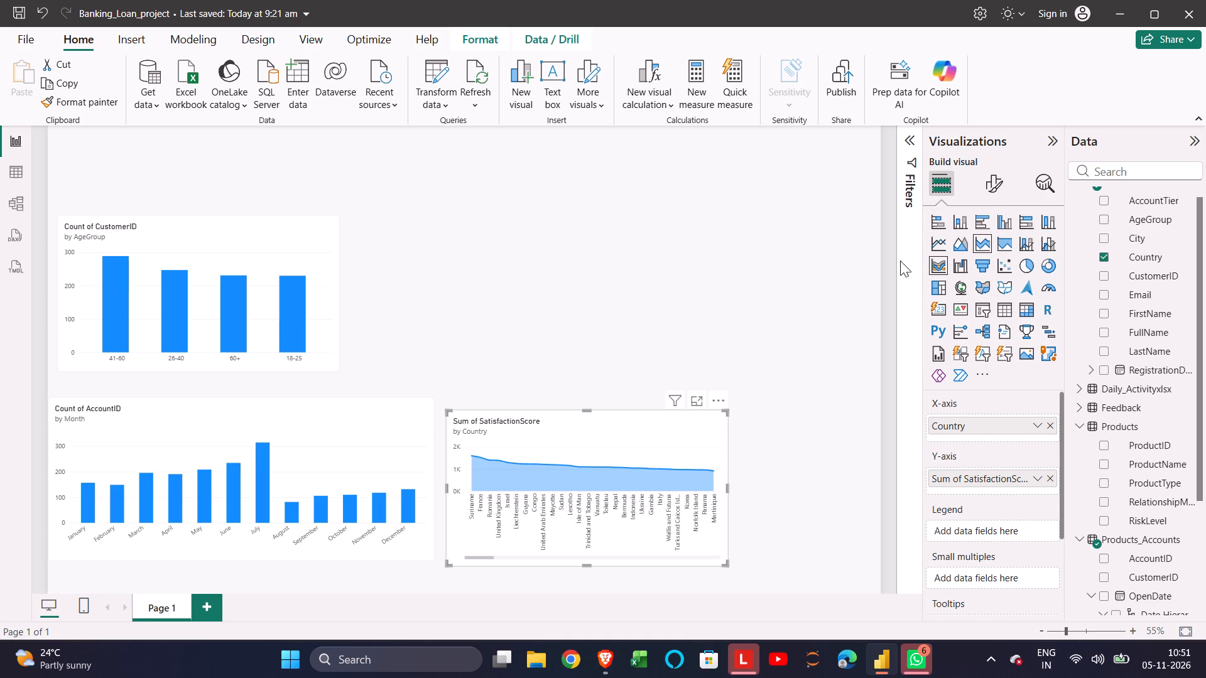
# Add an empty pie chart and place it above the SatisfactionScore by Country chart, beside the age-group chart.
pyautogui.click(665, 290)
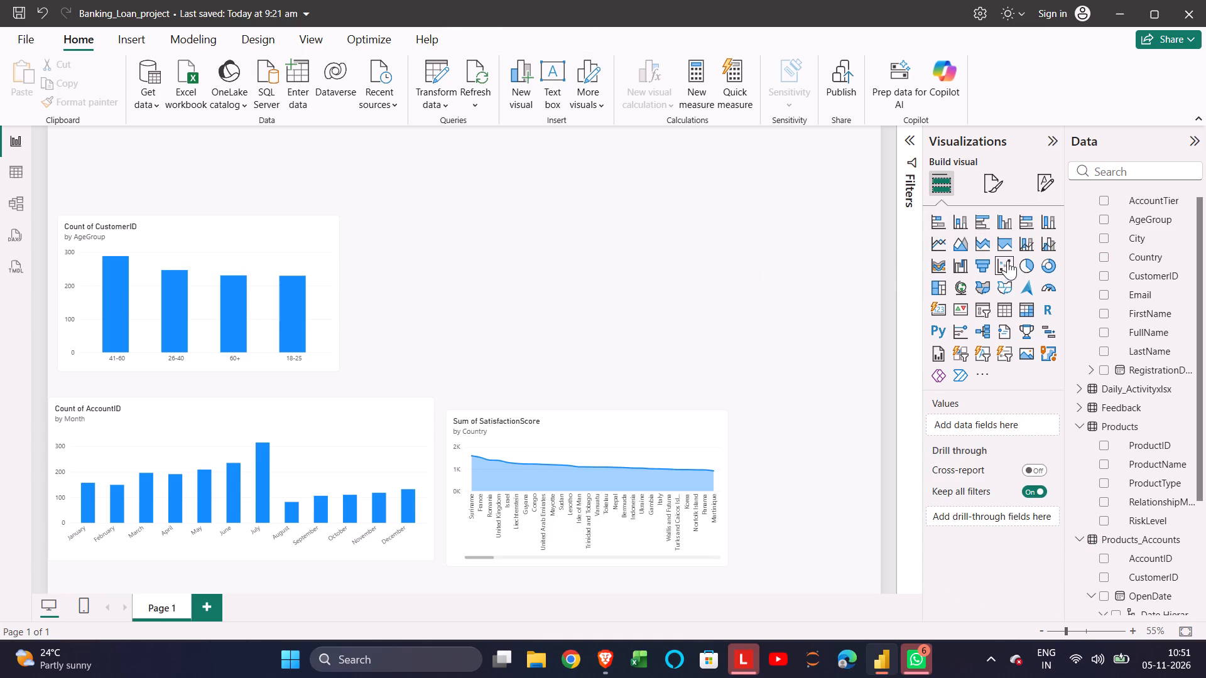
pyautogui.click(1026, 259)
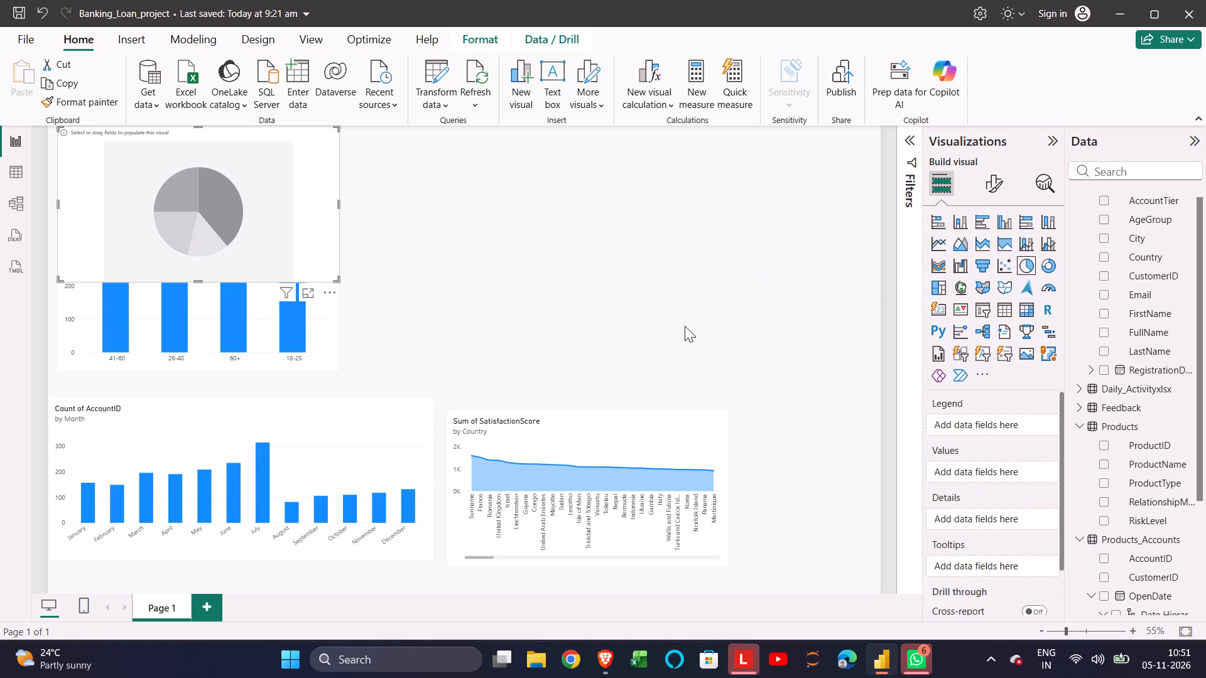
pyautogui.moveTo(241, 214); pyautogui.dragTo(591, 288)
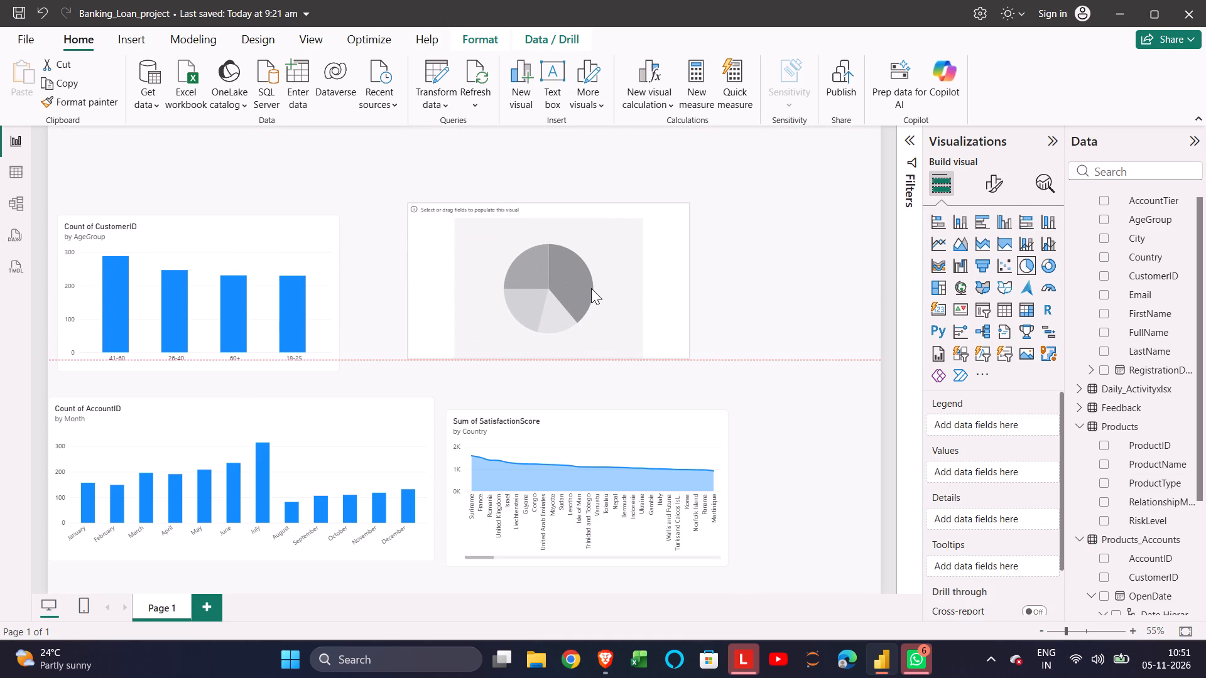
pyautogui.moveTo(591, 288); pyautogui.dragTo(587, 288)
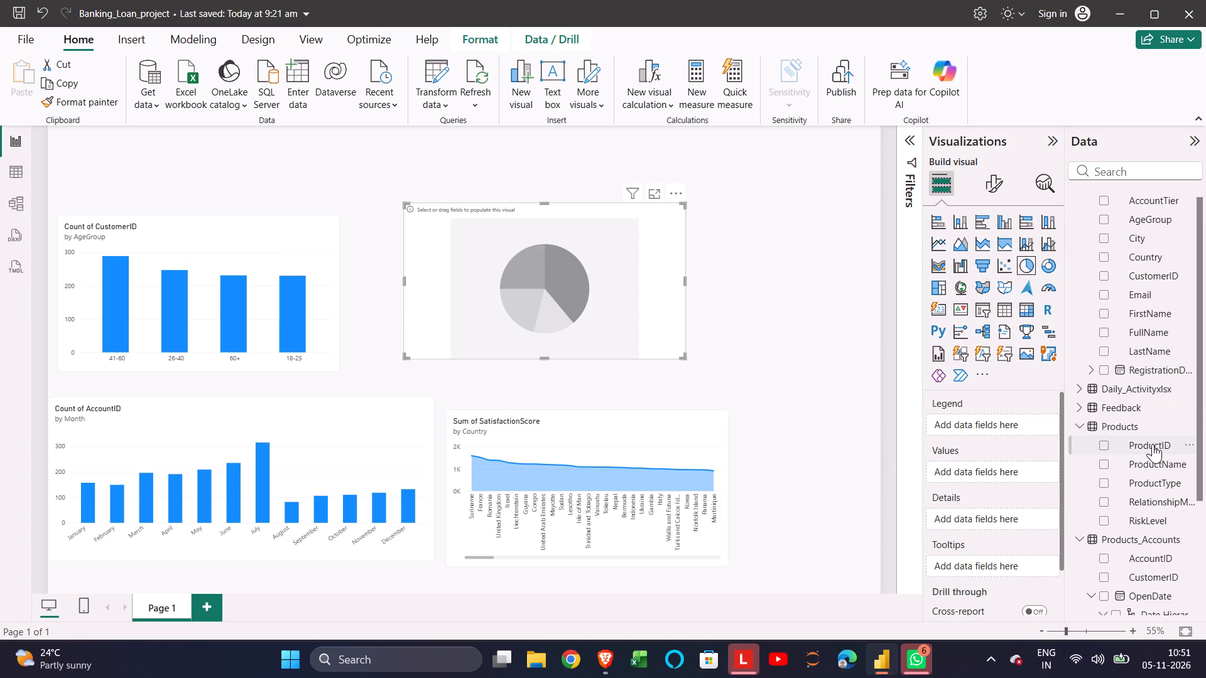
# Fill the empty pie chart with the sum of MinutesInApp, using the Day level of ActivityDate from Daily_Activityxlsx as legend.
pyautogui.scroll(-1, 1153, 444)
pyautogui.click(1082, 364)
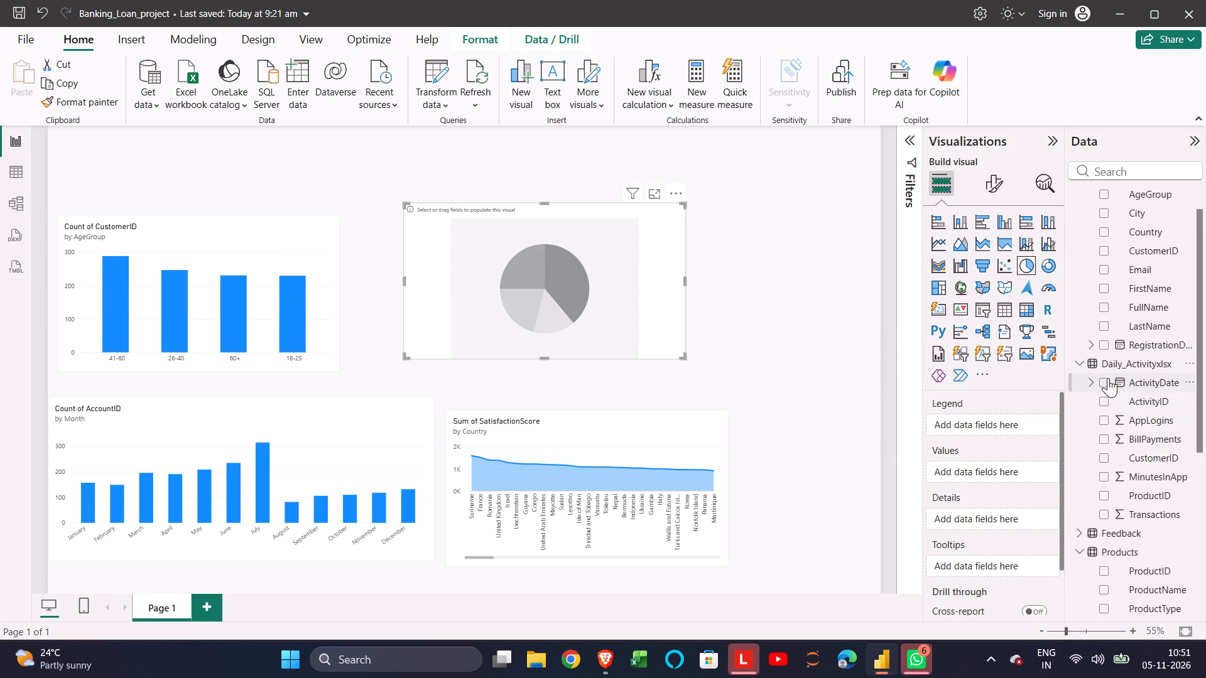
pyautogui.click(1091, 382)
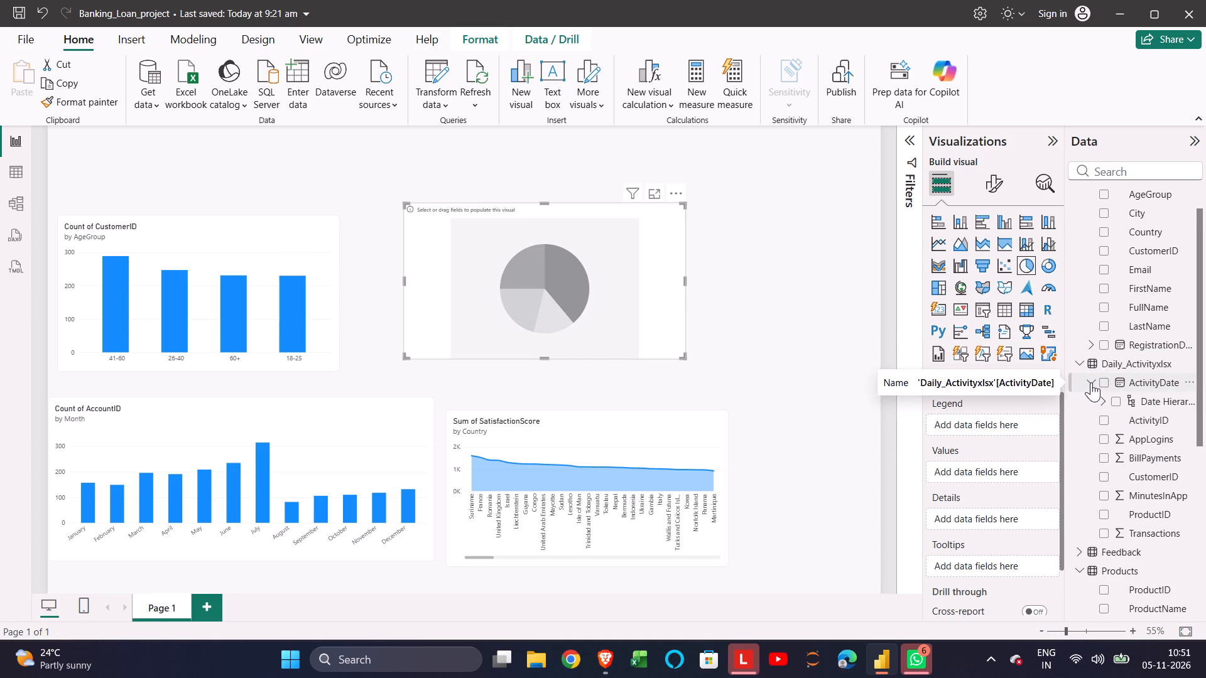
pyautogui.click(1106, 397)
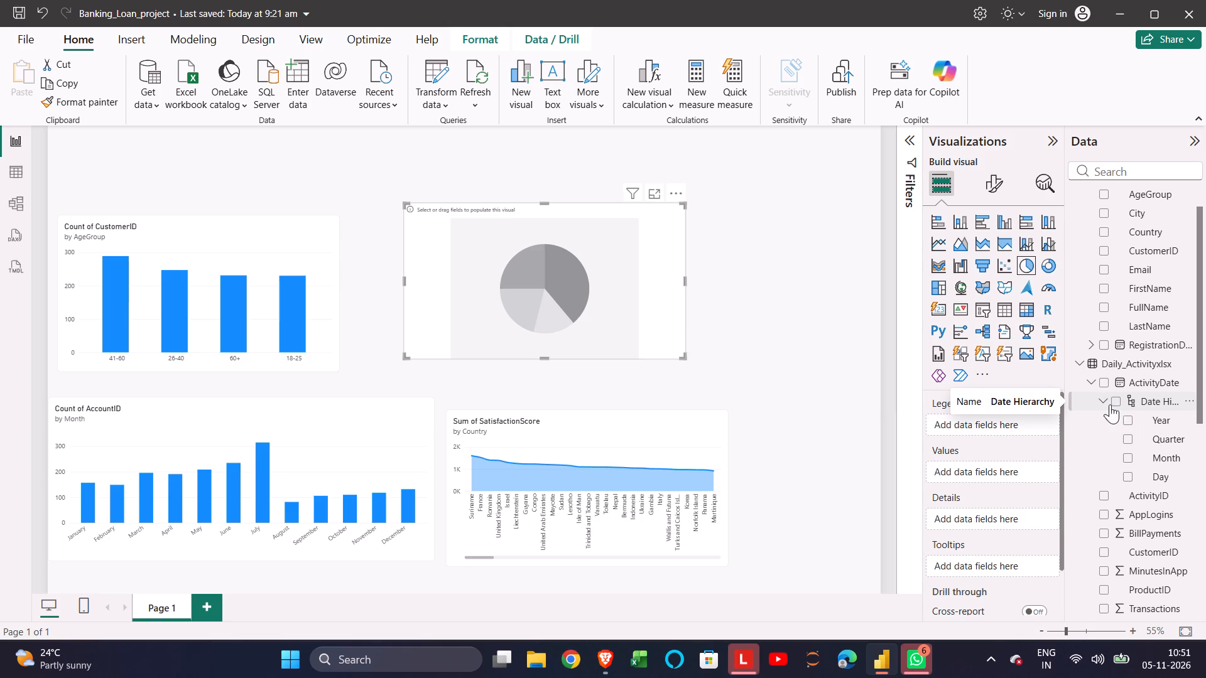
pyautogui.click(1129, 478)
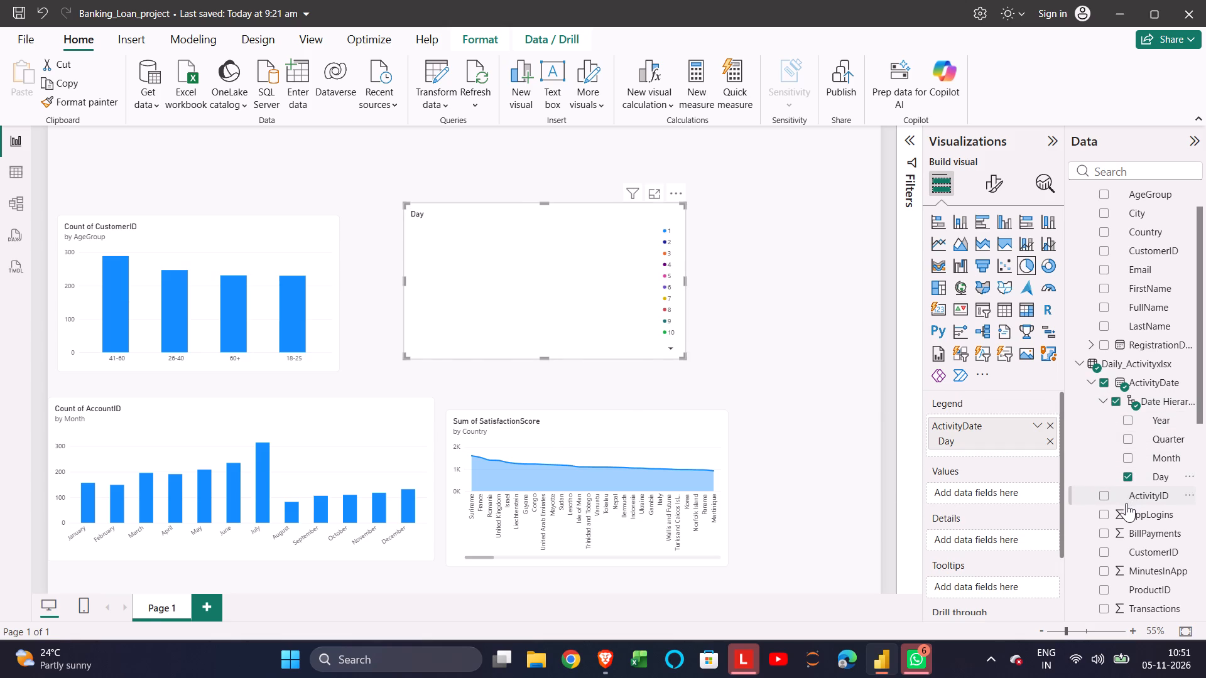
pyautogui.scroll(-1, 1126, 503)
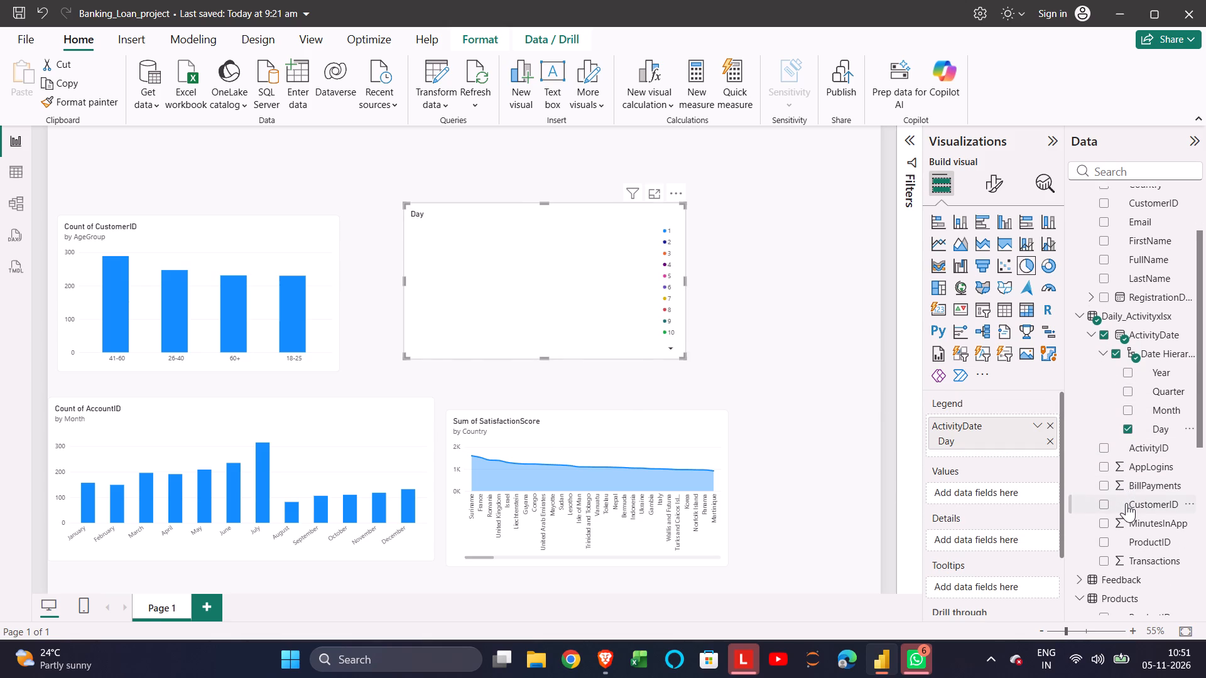
pyautogui.scroll(-1, 1126, 503)
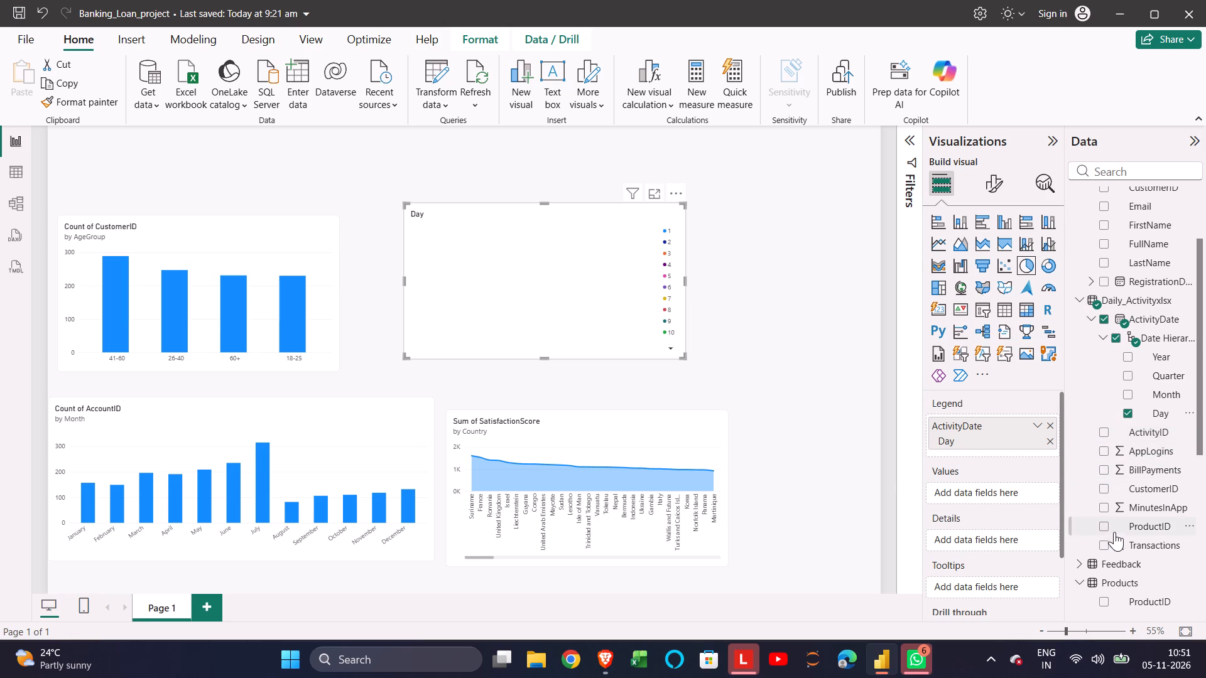
pyautogui.click(1105, 512)
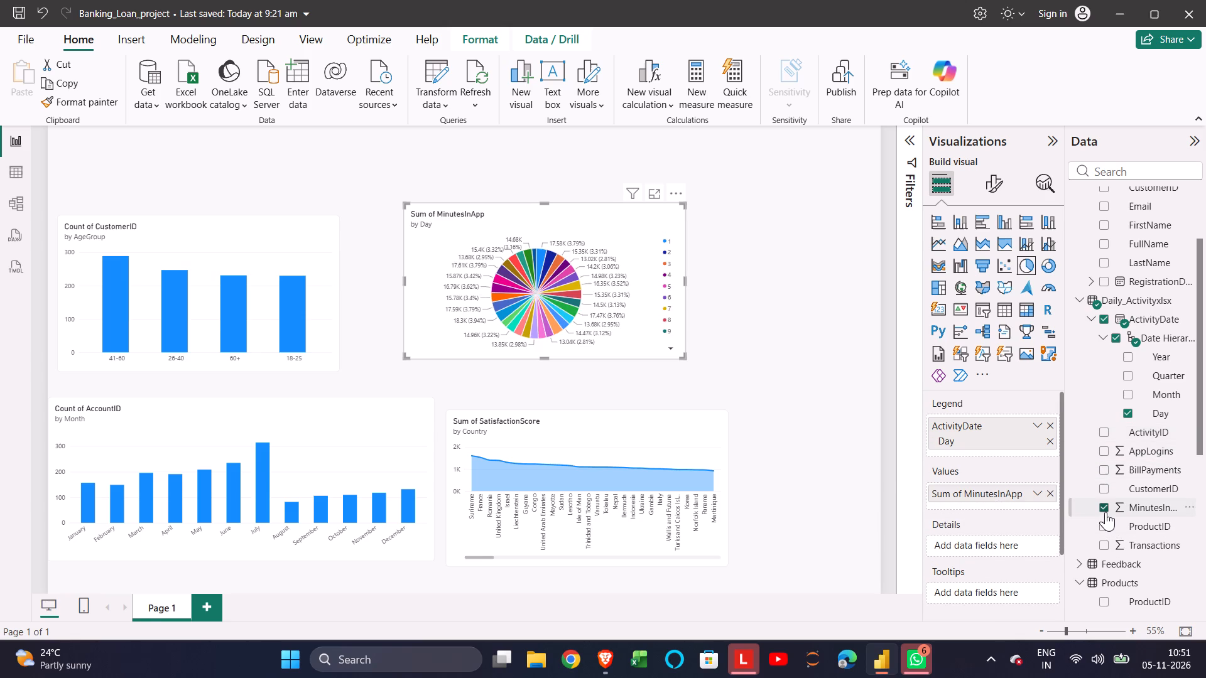
pyautogui.scroll(-2, 665, 287)
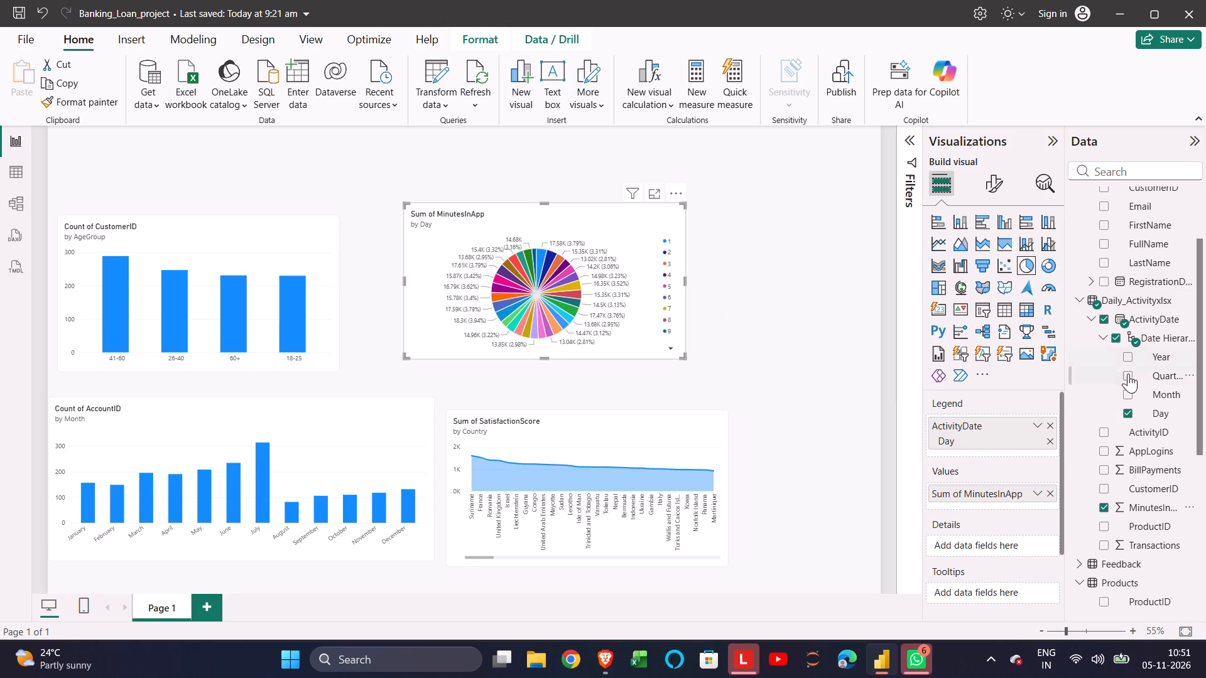
# Remove the ActivityDate Day field from the MinutesInApp pie chart's legend.
pyautogui.click(1035, 427)
pyautogui.doubleClick(1035, 427)
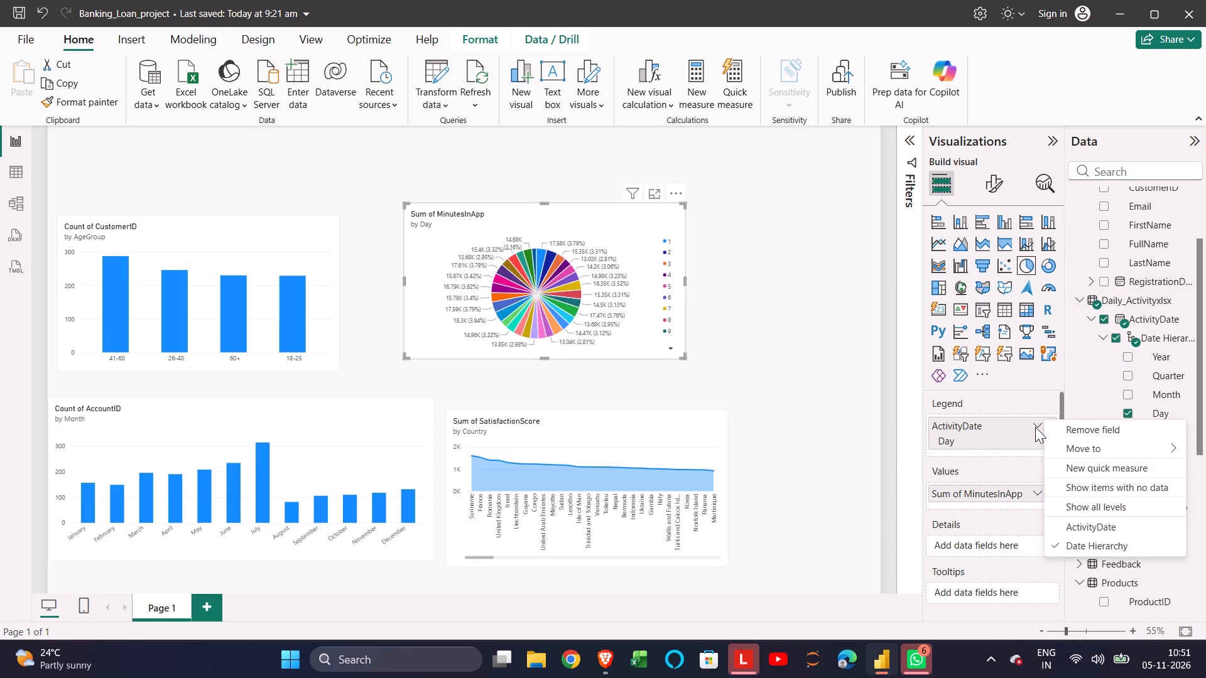
pyautogui.click(1038, 432)
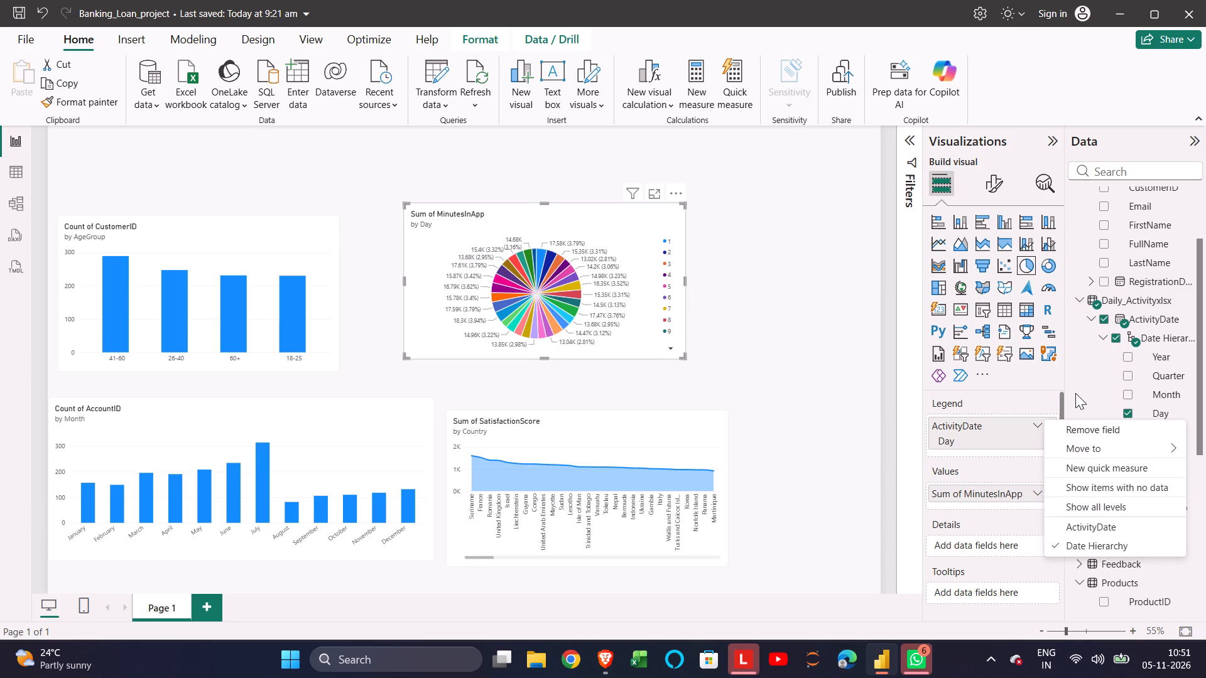
pyautogui.click(1077, 392)
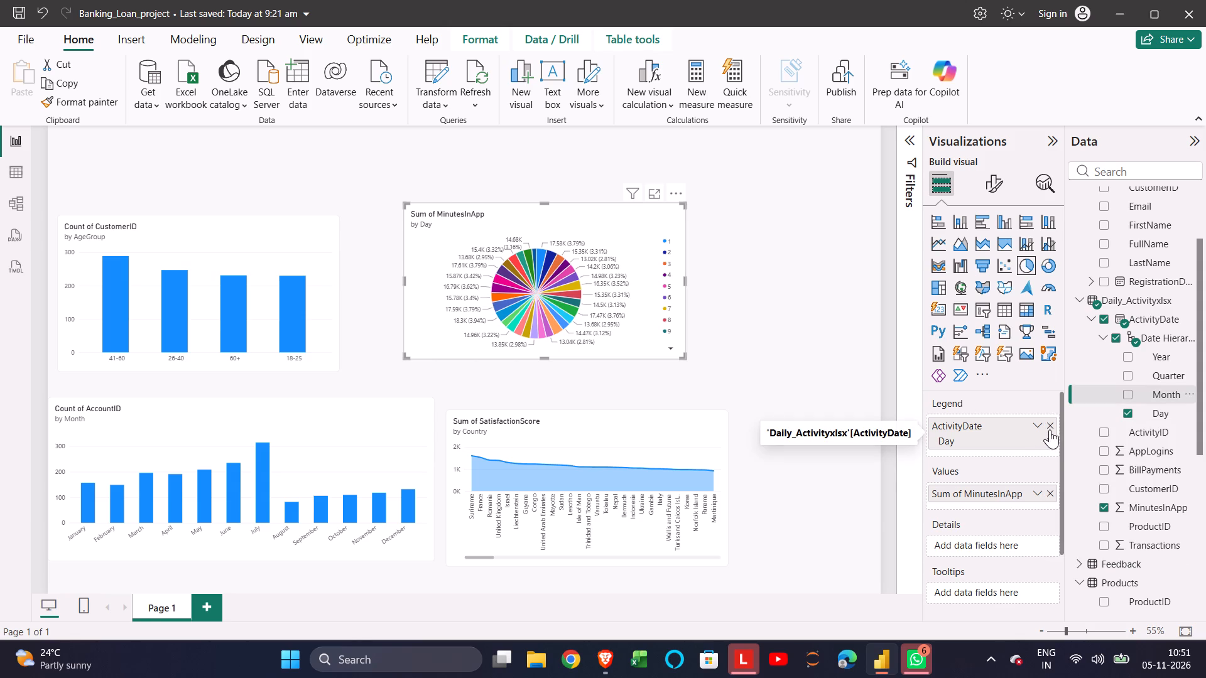
pyautogui.click(1050, 429)
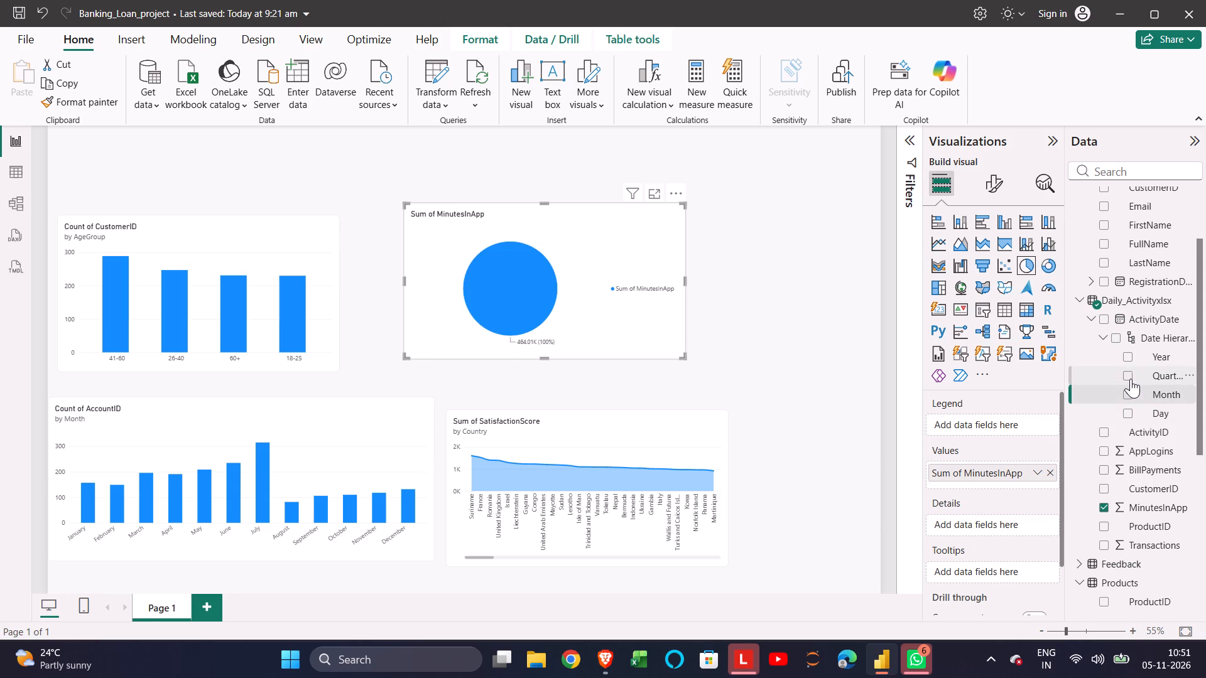
# Try Quarter and Year as the MinutesInApp pie chart's legend, and settle on the Month level of ActivityDate alone.
pyautogui.click(1129, 377)
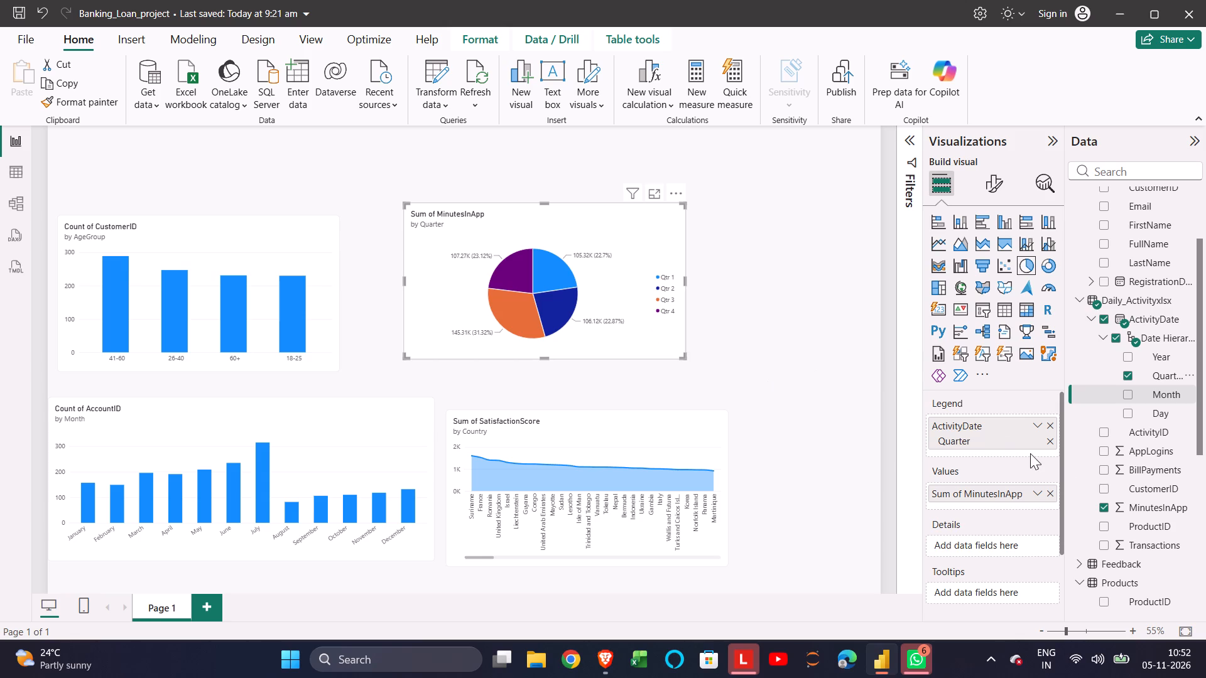
pyautogui.click(1131, 372)
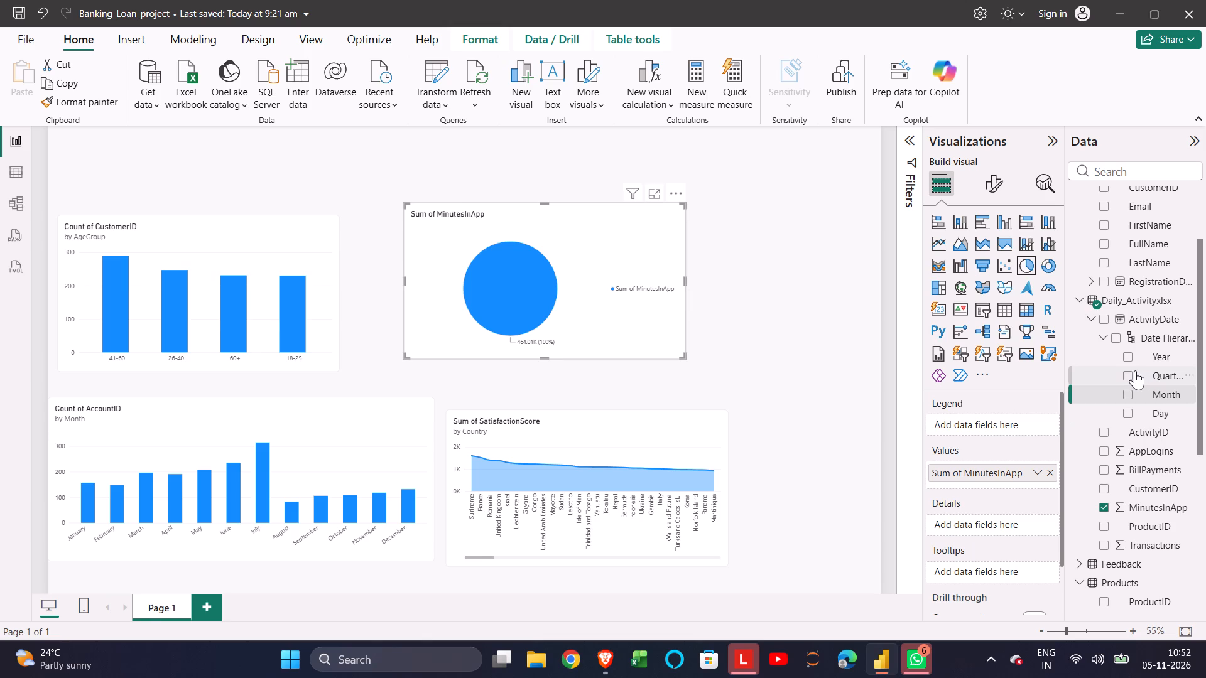
pyautogui.click(1126, 354)
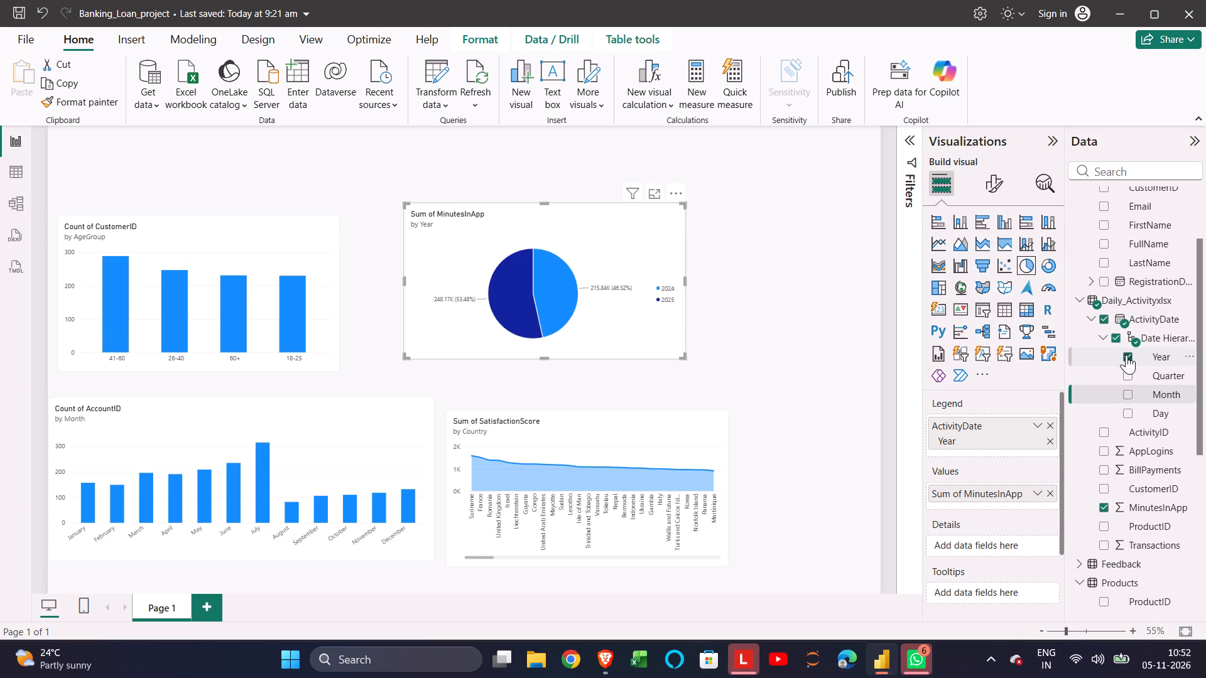
pyautogui.click(1126, 398)
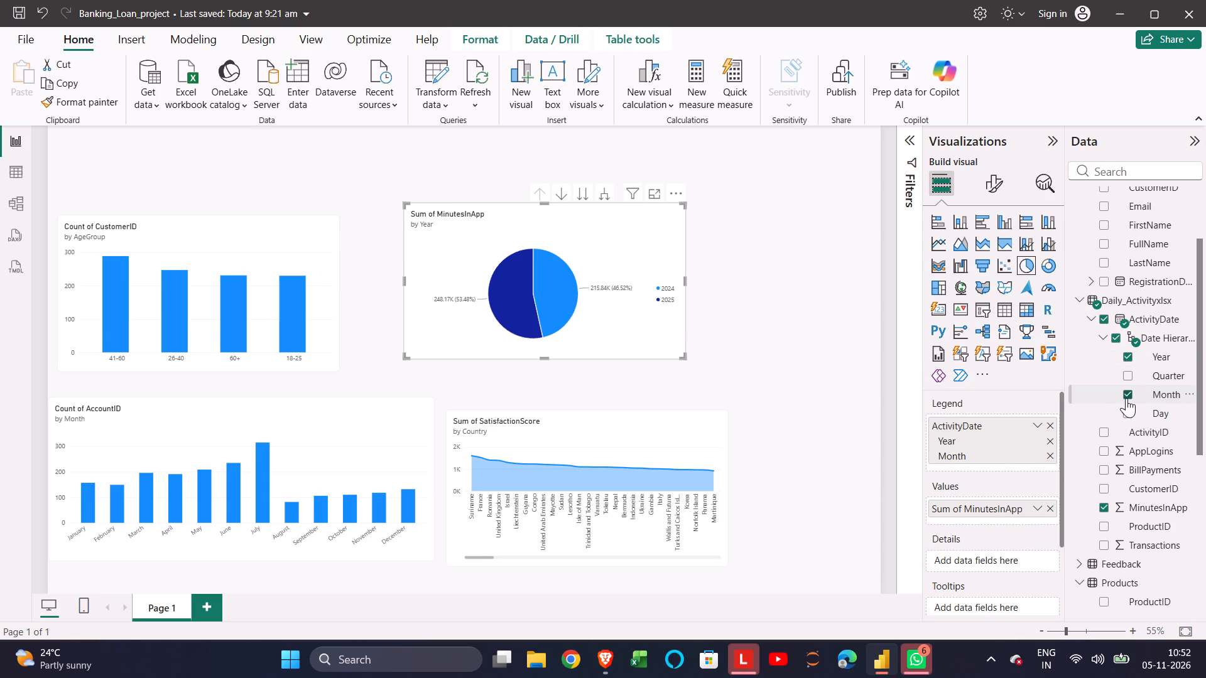
pyautogui.click(1127, 357)
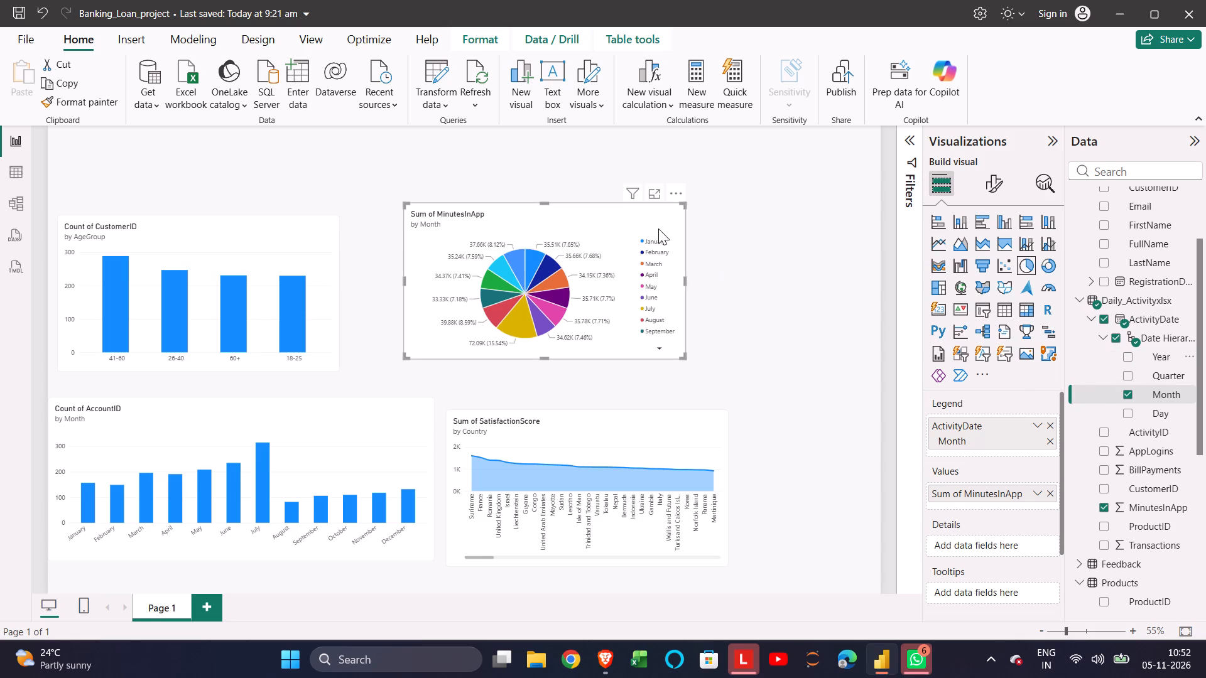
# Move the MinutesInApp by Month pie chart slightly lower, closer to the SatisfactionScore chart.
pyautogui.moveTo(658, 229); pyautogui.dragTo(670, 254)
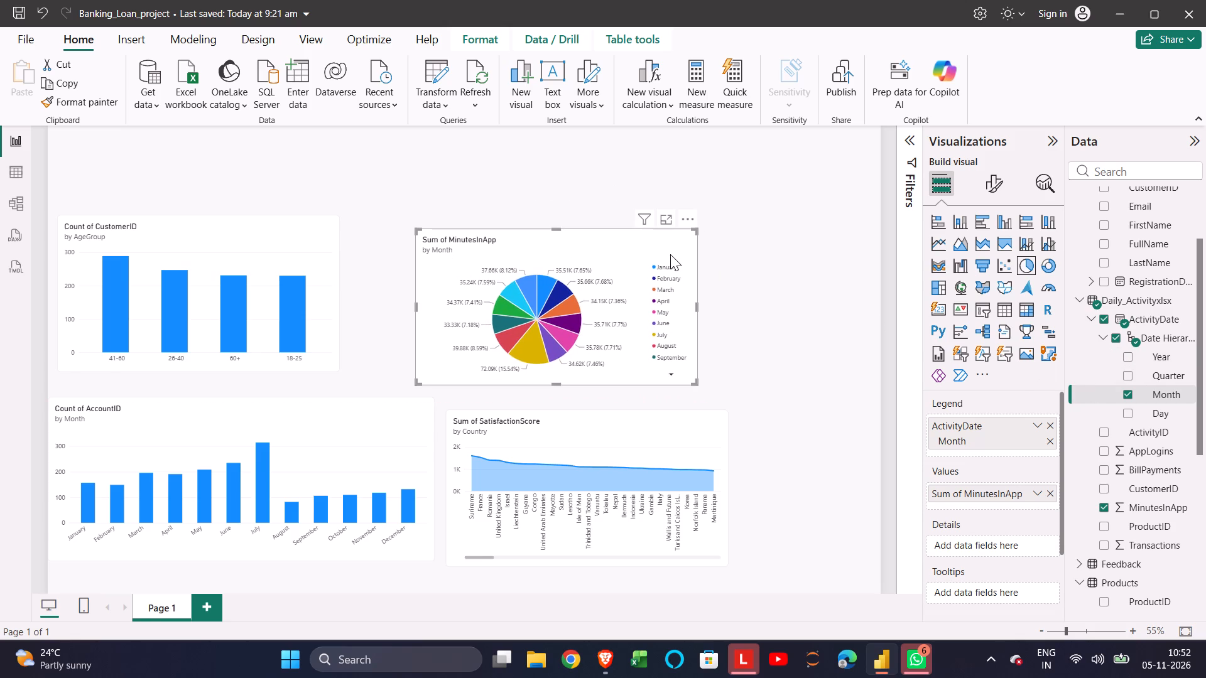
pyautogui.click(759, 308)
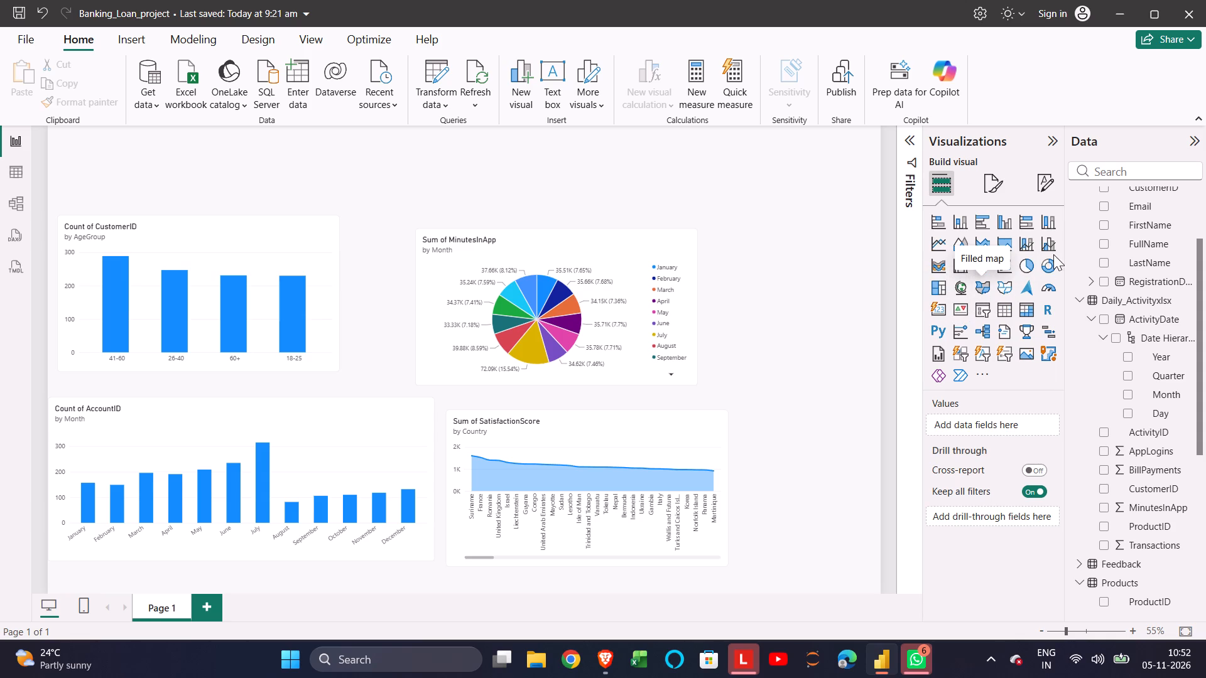
# Add an empty 100% stacked bar chart and place it at the page's far edge, beside the MinutesInApp pie chart.
pyautogui.click(1019, 225)
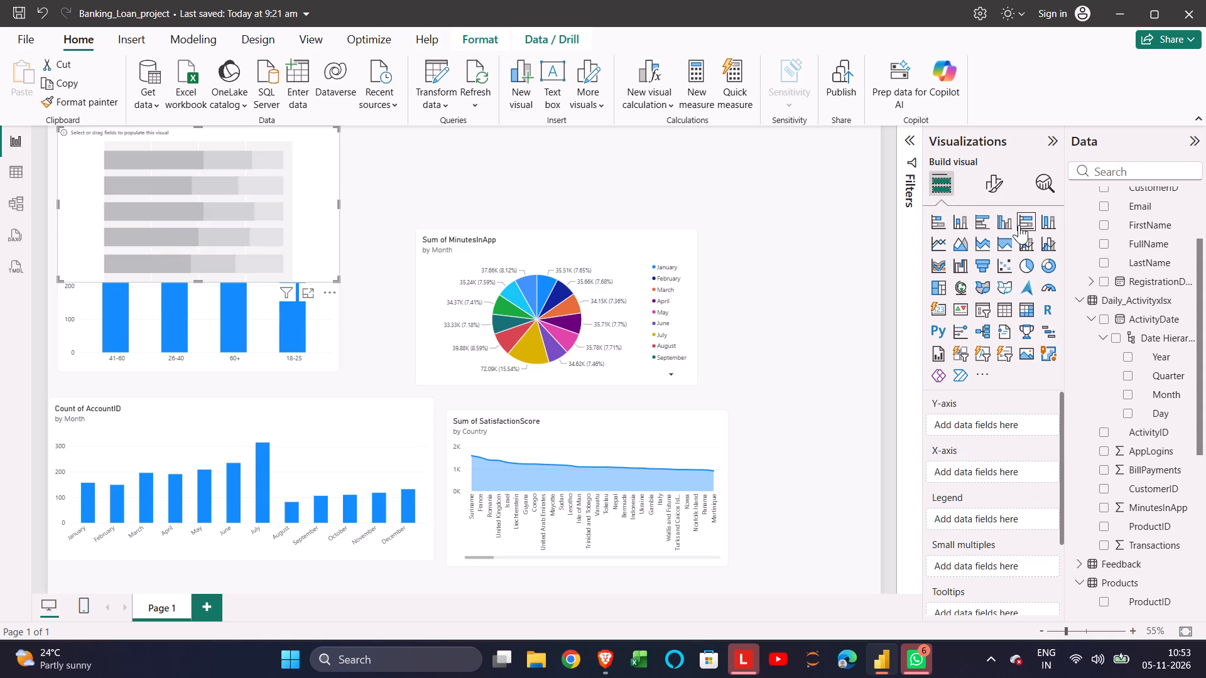
pyautogui.moveTo(224, 227); pyautogui.dragTo(481, 240)
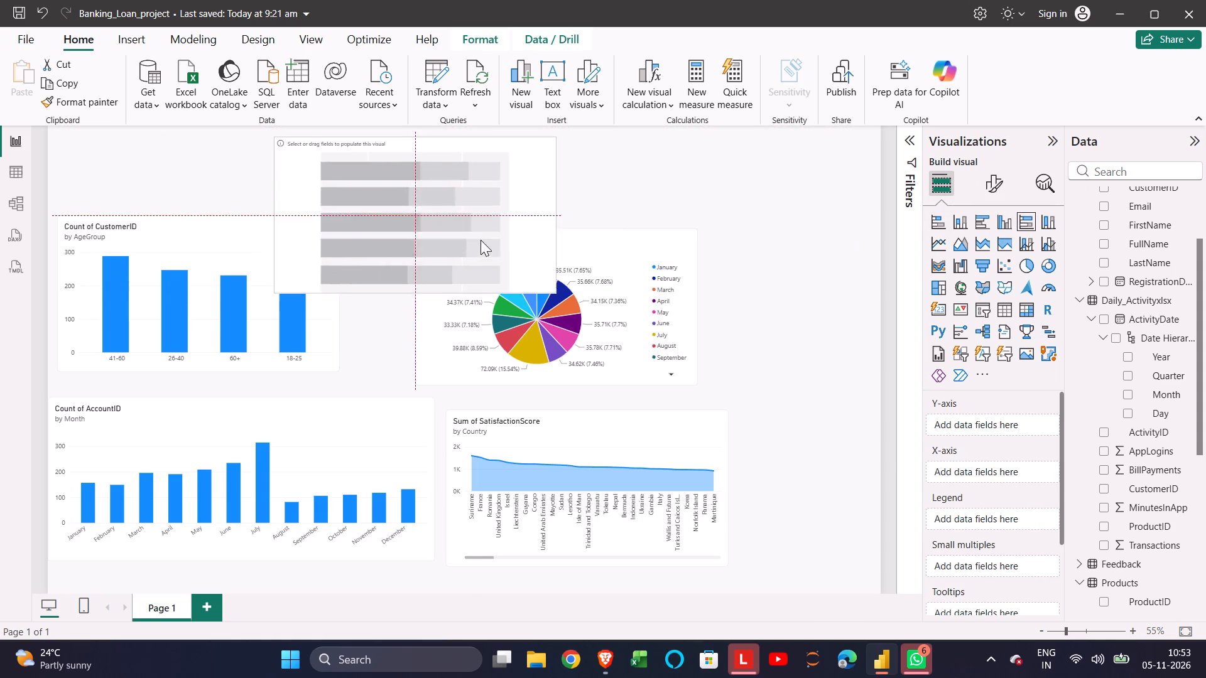
pyautogui.moveTo(481, 240); pyautogui.dragTo(754, 259)
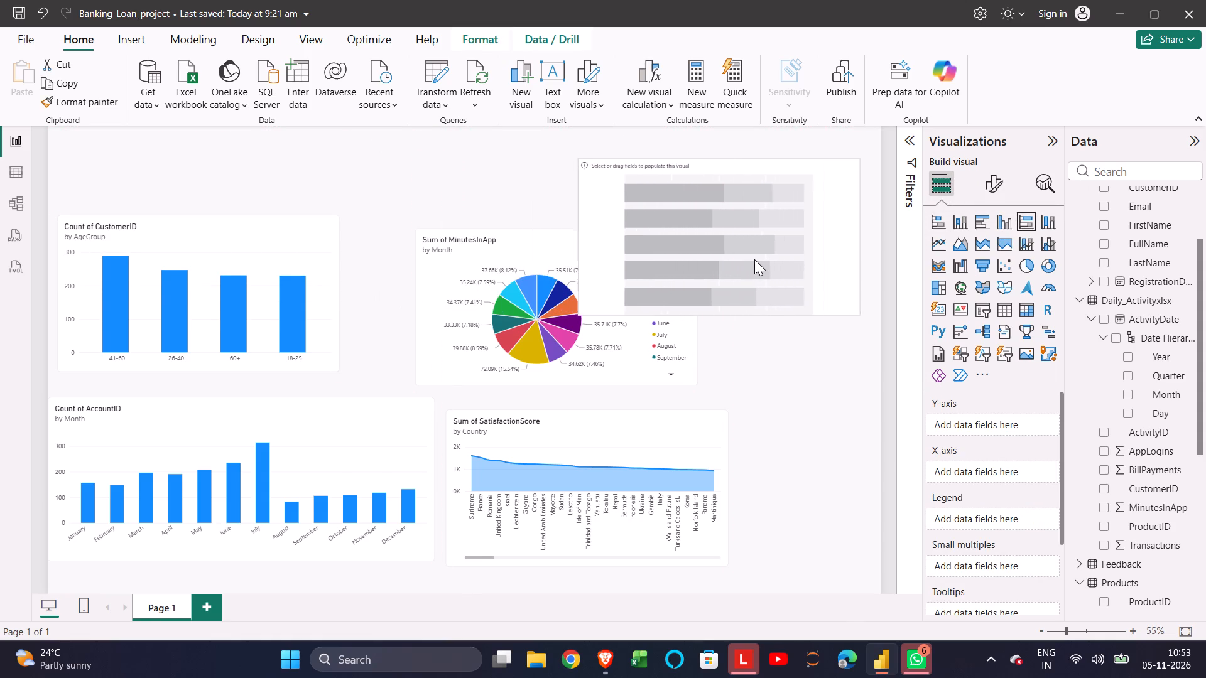
pyautogui.moveTo(754, 259); pyautogui.dragTo(908, 296)
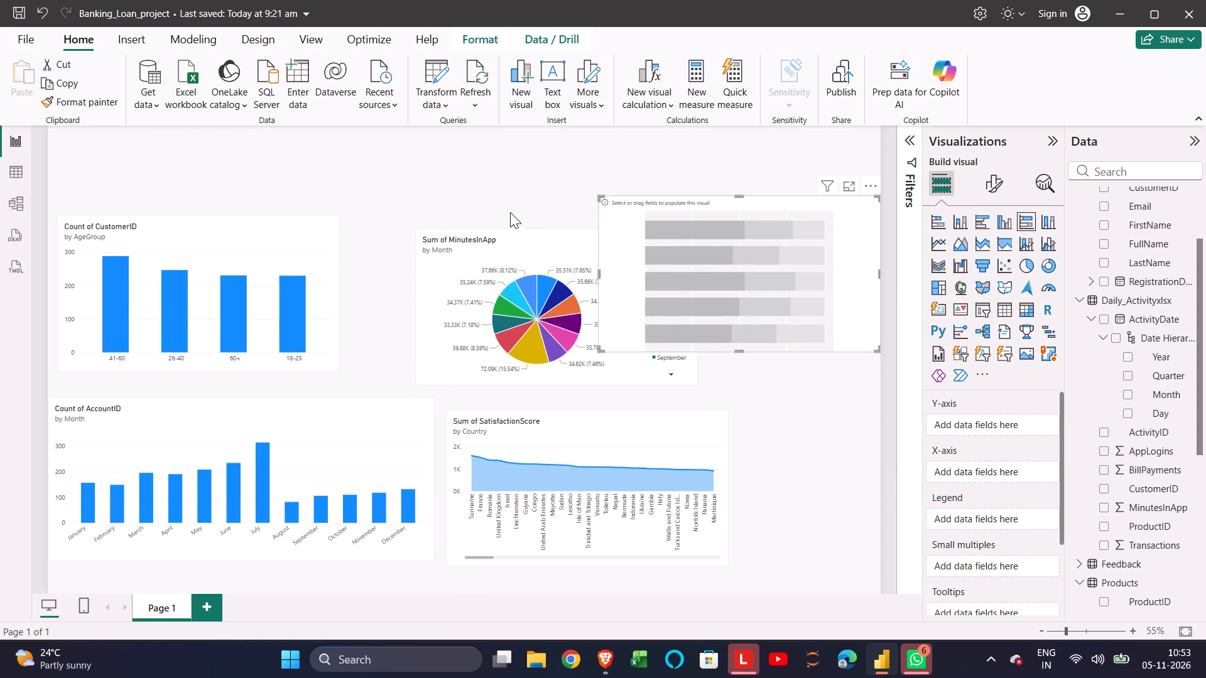
# Move the MinutesInApp by Month pie chart toward the age-group chart, clear of the new bar chart.
pyautogui.moveTo(538, 234); pyautogui.dragTo(469, 242)
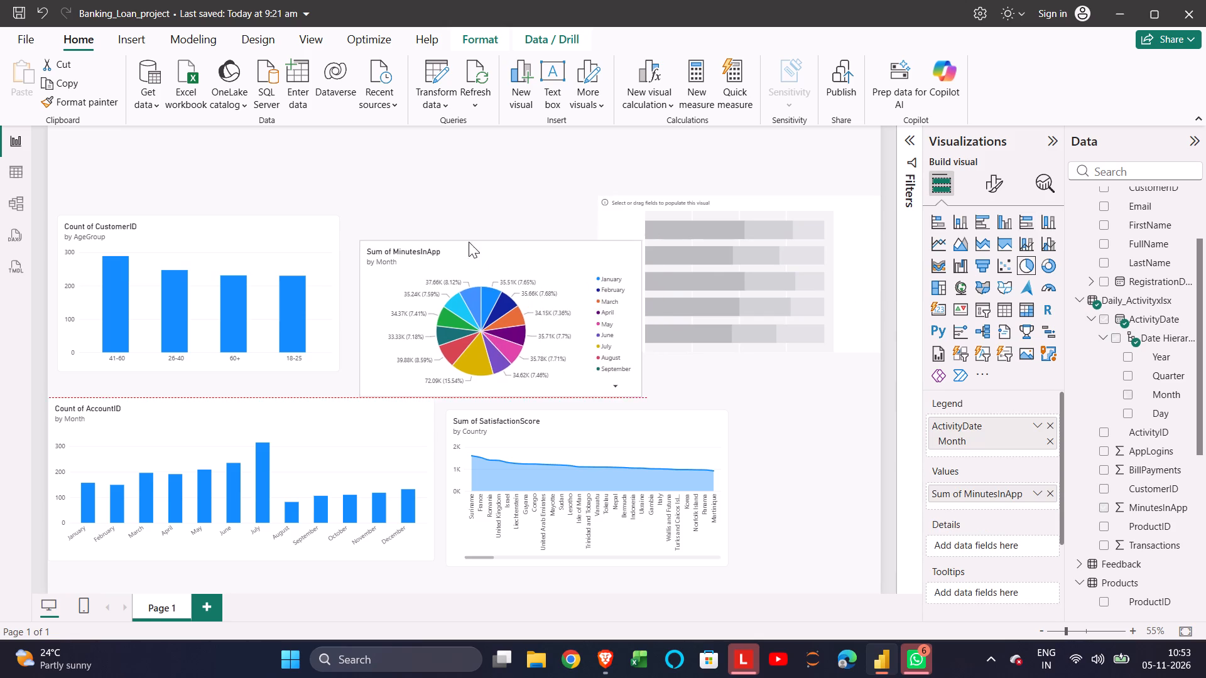
pyautogui.moveTo(469, 242); pyautogui.dragTo(446, 239)
# Change the empty 100% stacked bar chart to a stacked bar chart.
pyautogui.click(681, 232)
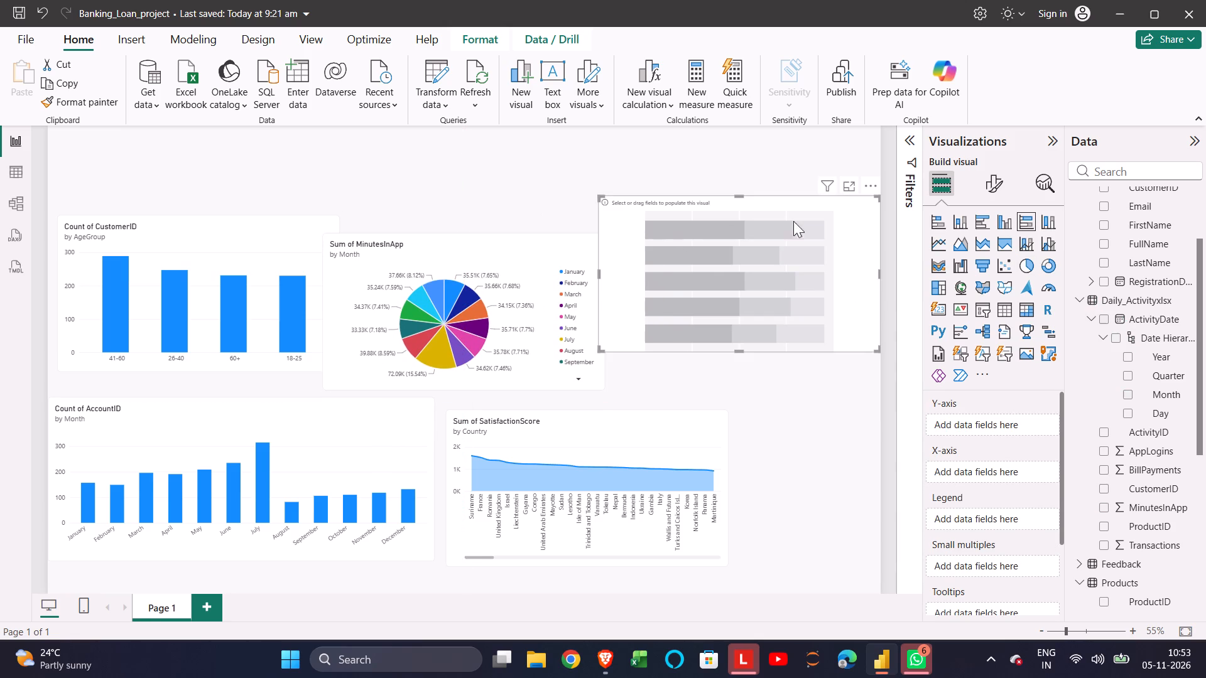
pyautogui.click(940, 223)
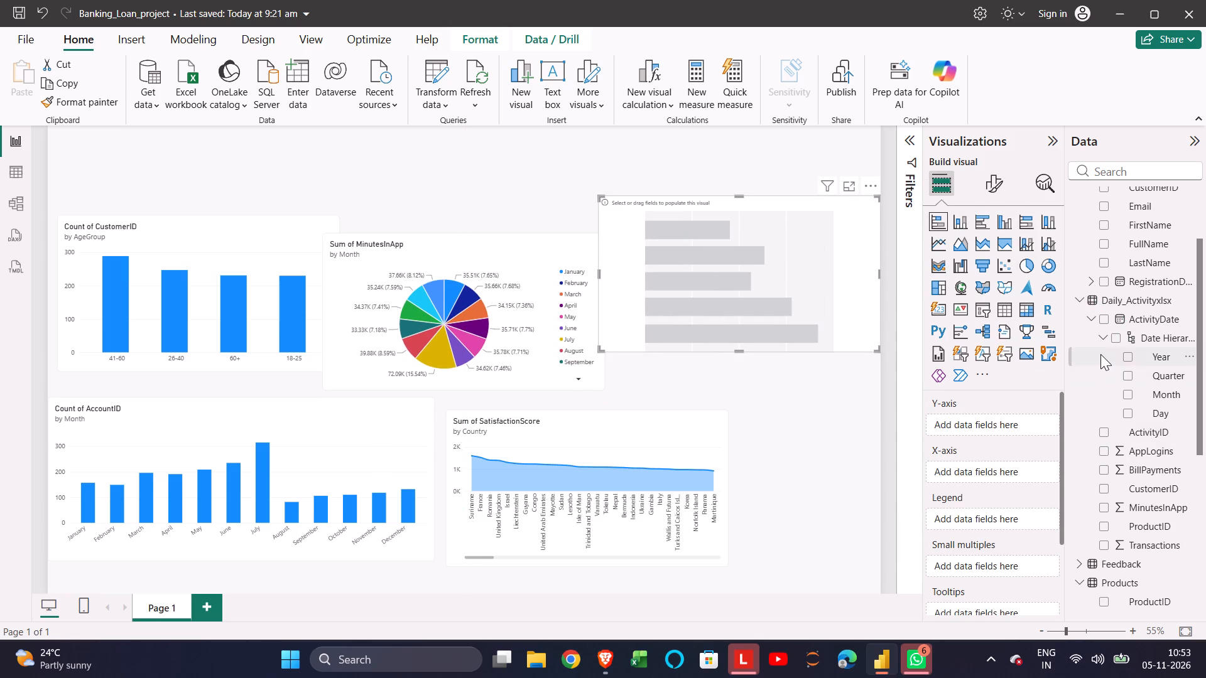
# Fill the empty stacked bar chart with the sum of Rating by CustomerID from the Feedback table.
pyautogui.scroll(-1, 1100, 354)
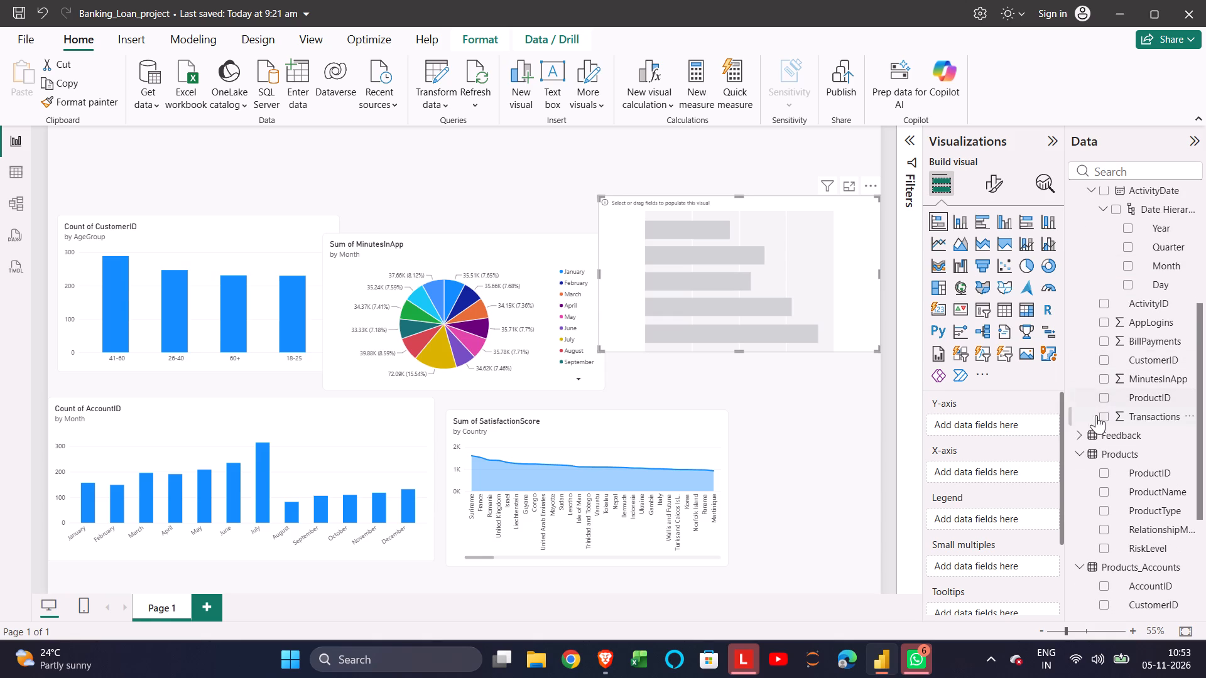
pyautogui.click(1078, 437)
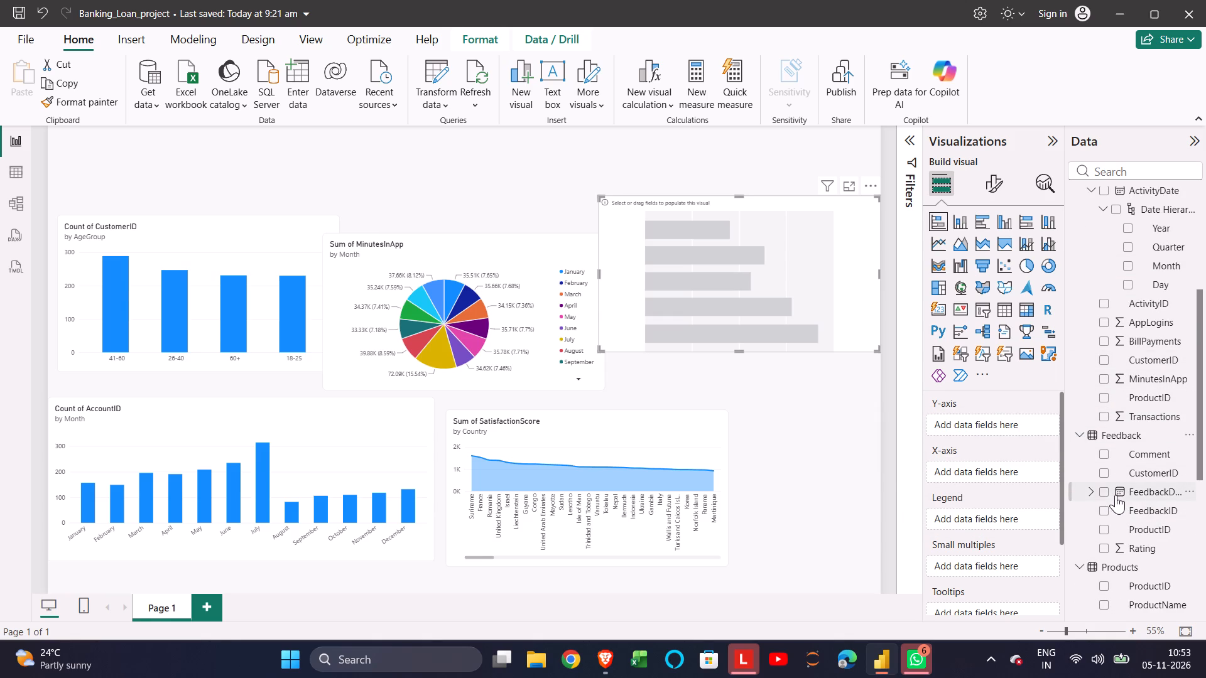
pyautogui.click(1100, 470)
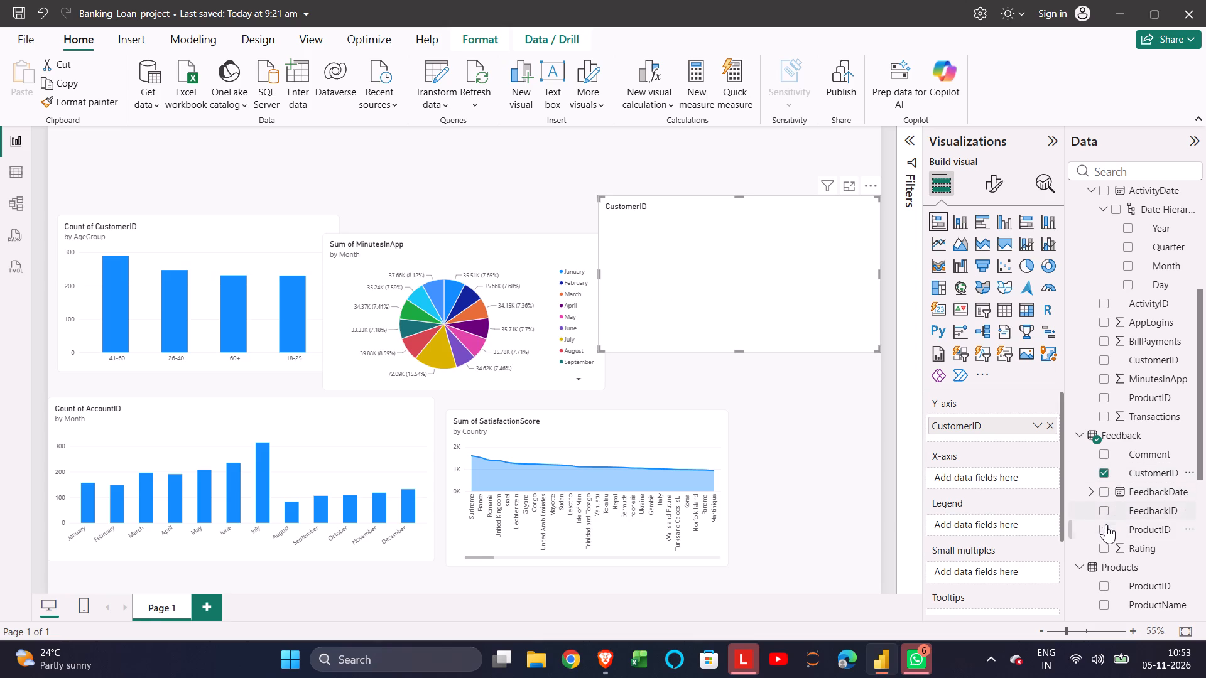
pyautogui.click(1107, 554)
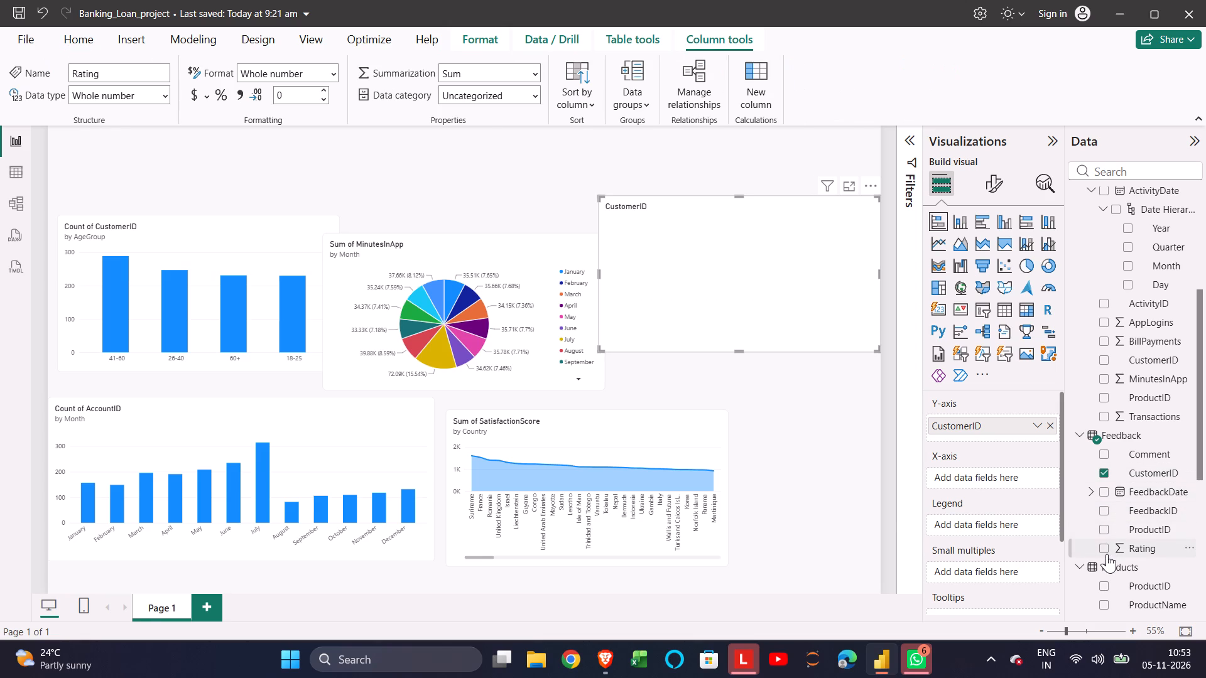
pyautogui.click(1104, 551)
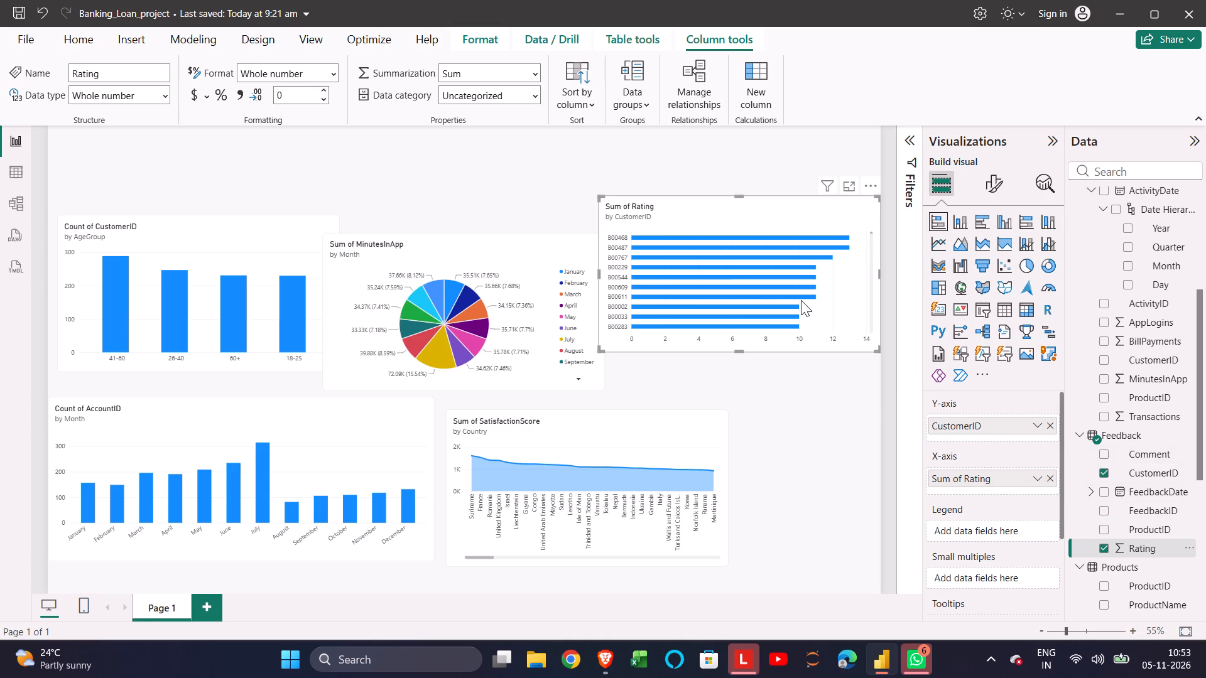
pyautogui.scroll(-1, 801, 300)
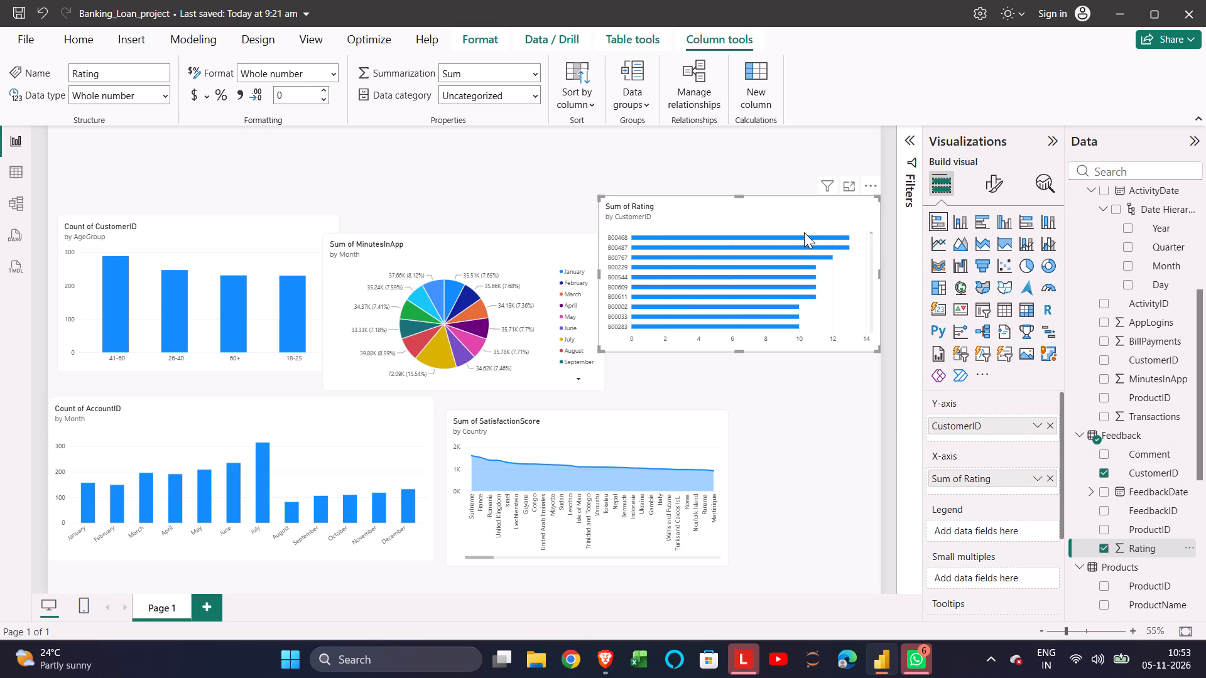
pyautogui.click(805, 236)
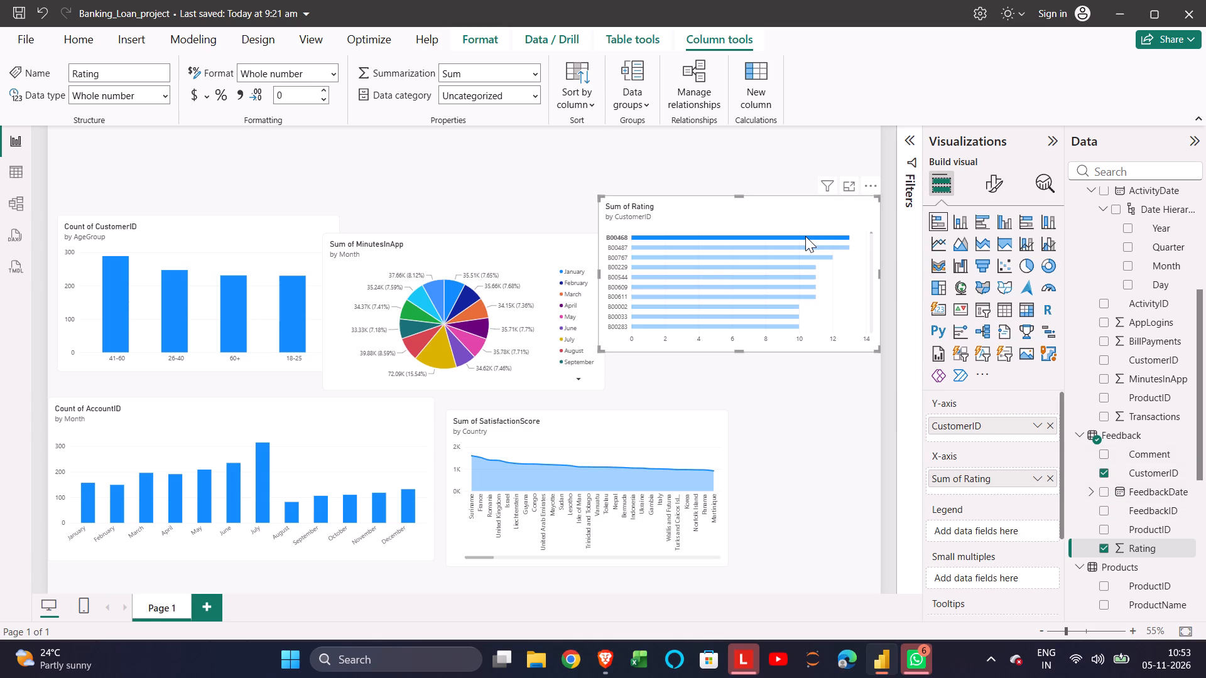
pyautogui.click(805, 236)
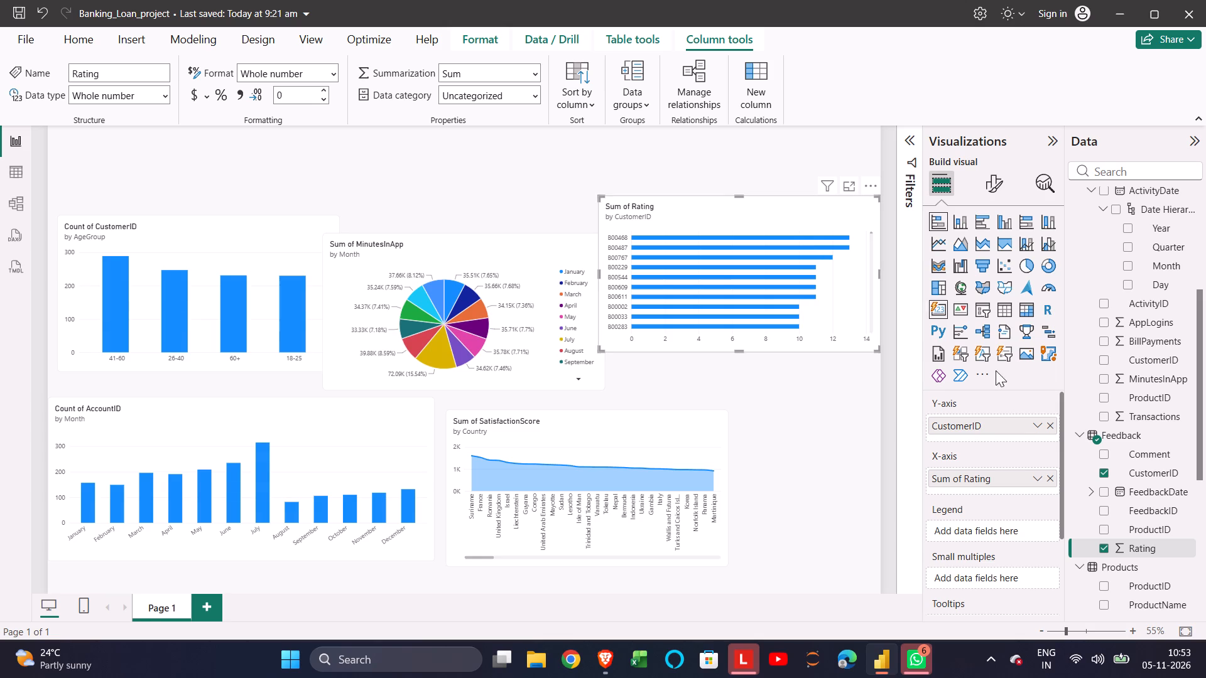
# Add the Feedback table's Rating field as the legend of the Sum of Rating by CustomerID stacked bar chart.
pyautogui.moveTo(1138, 543); pyautogui.dragTo(1006, 524)
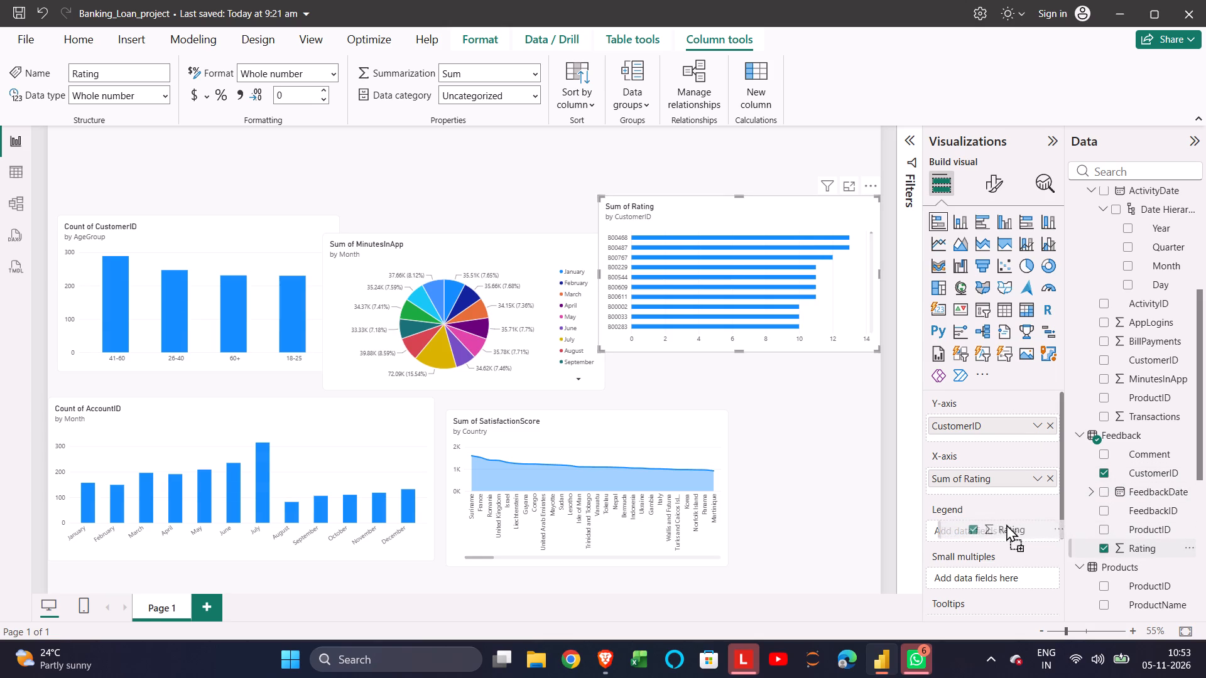
pyautogui.moveTo(1006, 524); pyautogui.dragTo(1006, 524)
pyautogui.click(1006, 524)
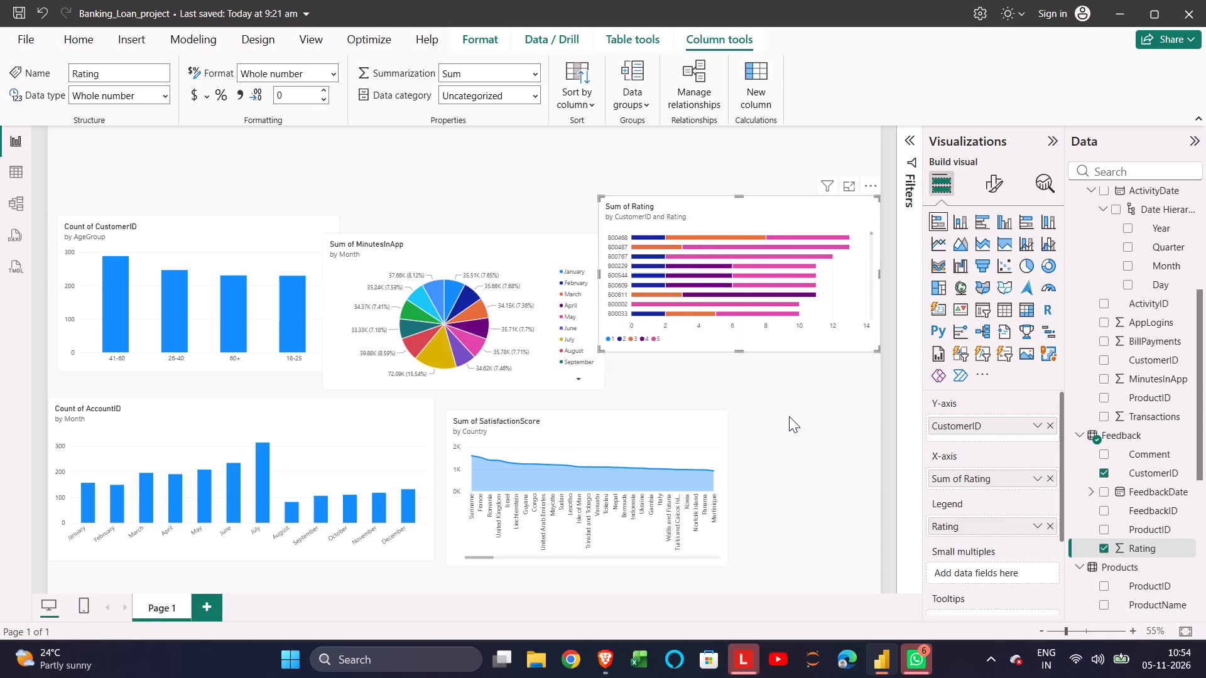
# Look through the customers in the Sum of Rating stacked bar chart to examine how their ratings break down.
pyautogui.scroll(-4, 751, 242)
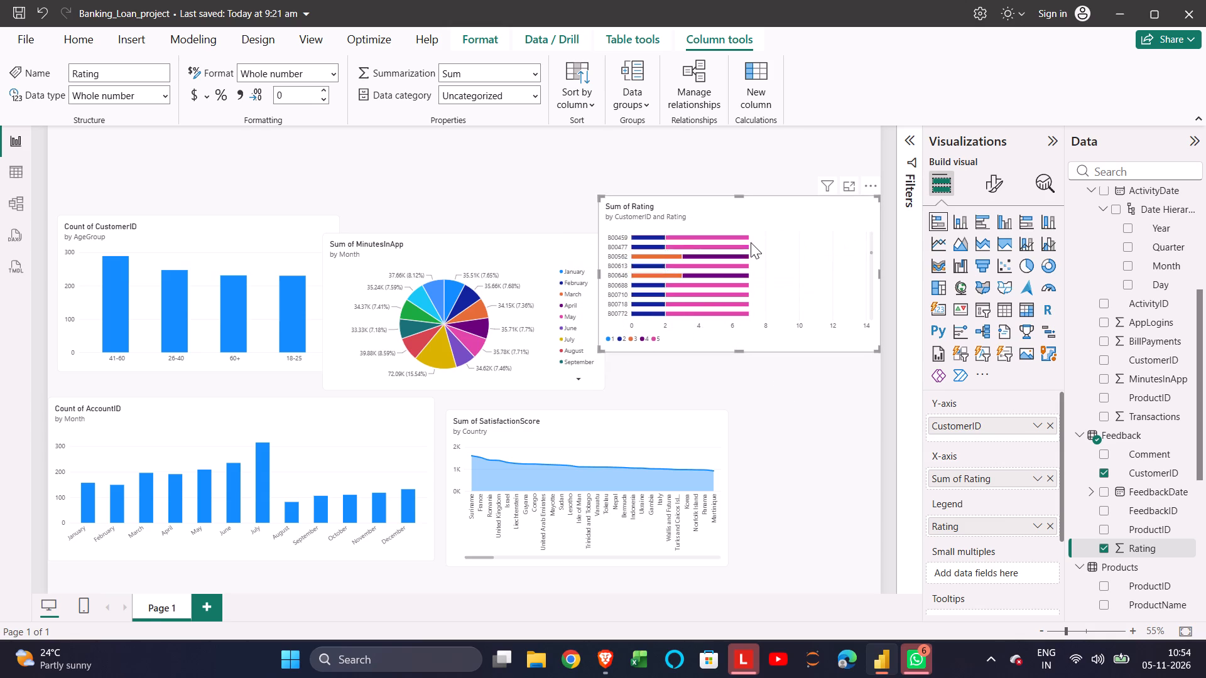
pyautogui.scroll(-2, 751, 242)
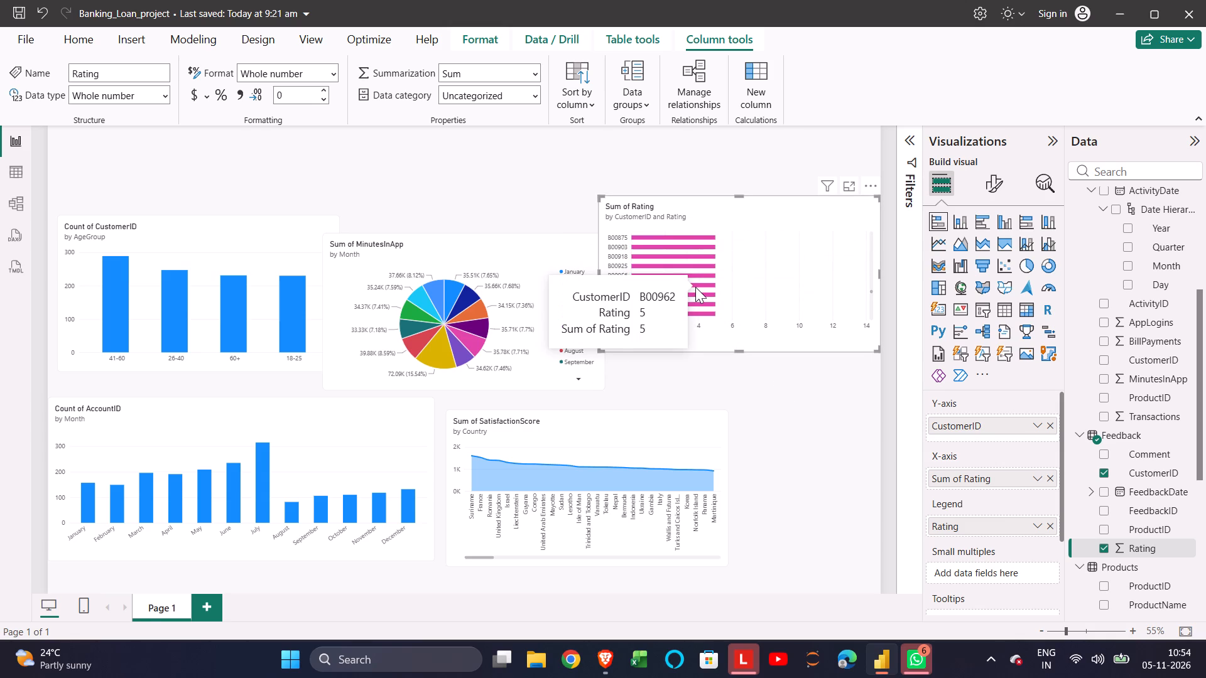
pyautogui.scroll(-2, 722, 350)
pyautogui.scroll(-1, 669, 277)
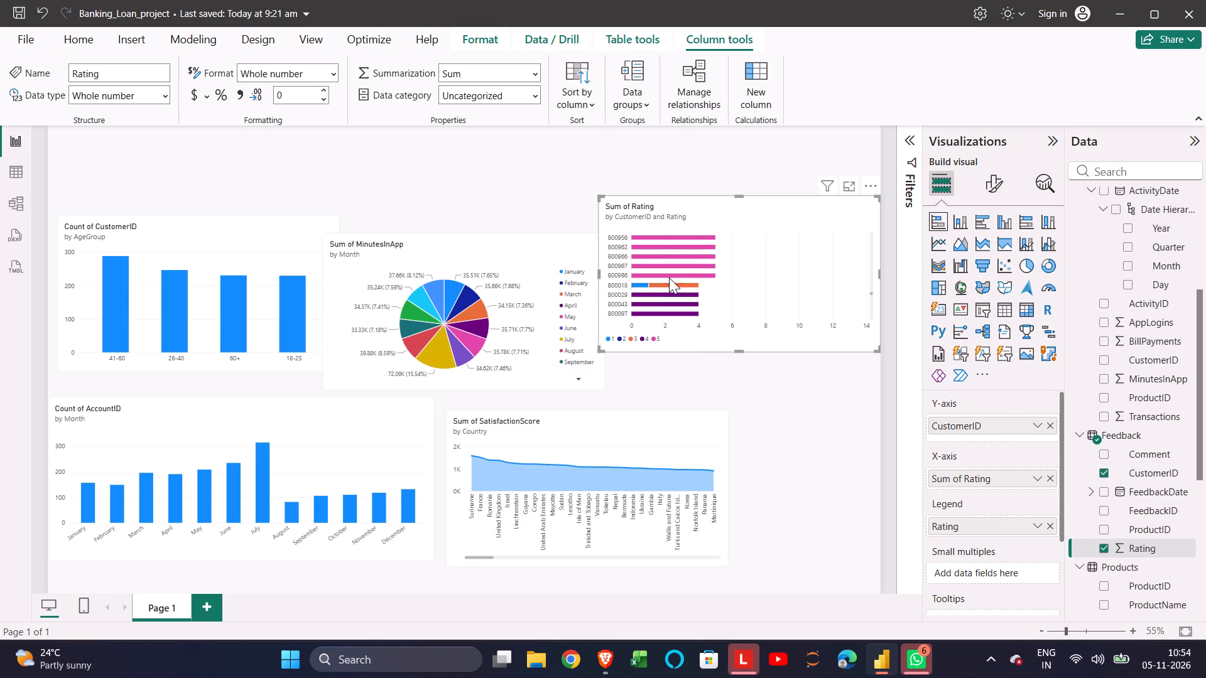
pyautogui.scroll(-3, 669, 277)
pyautogui.scroll(1, 669, 277)
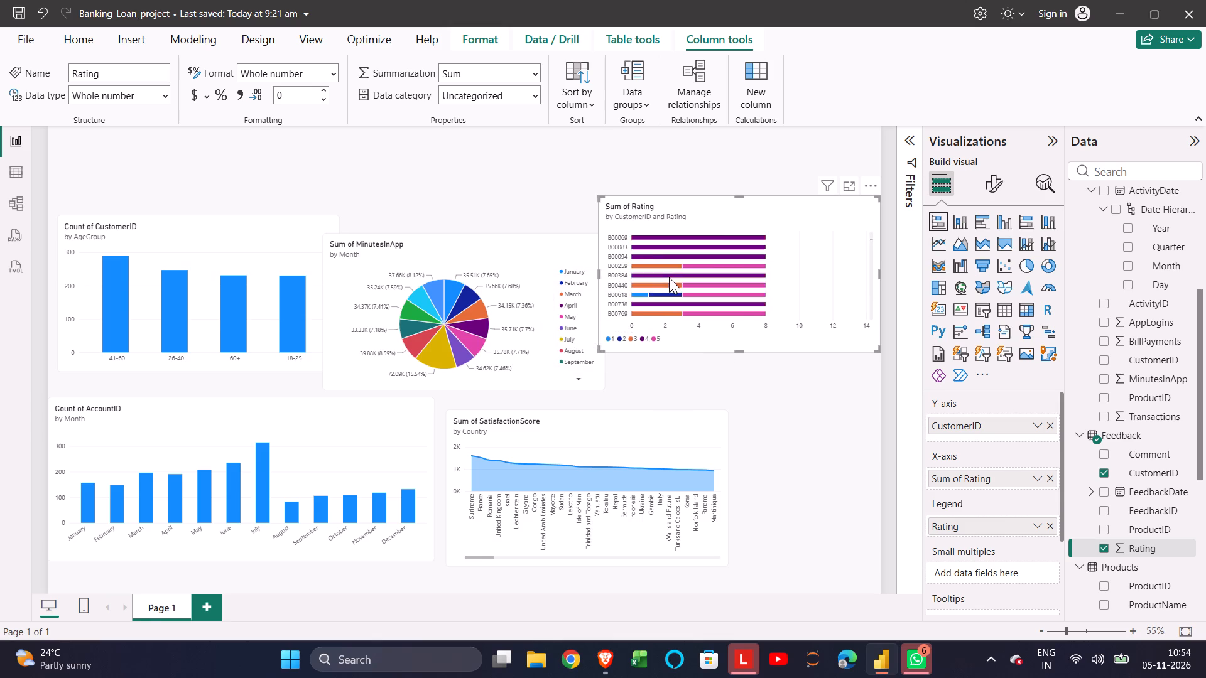
pyautogui.scroll(4, 669, 277)
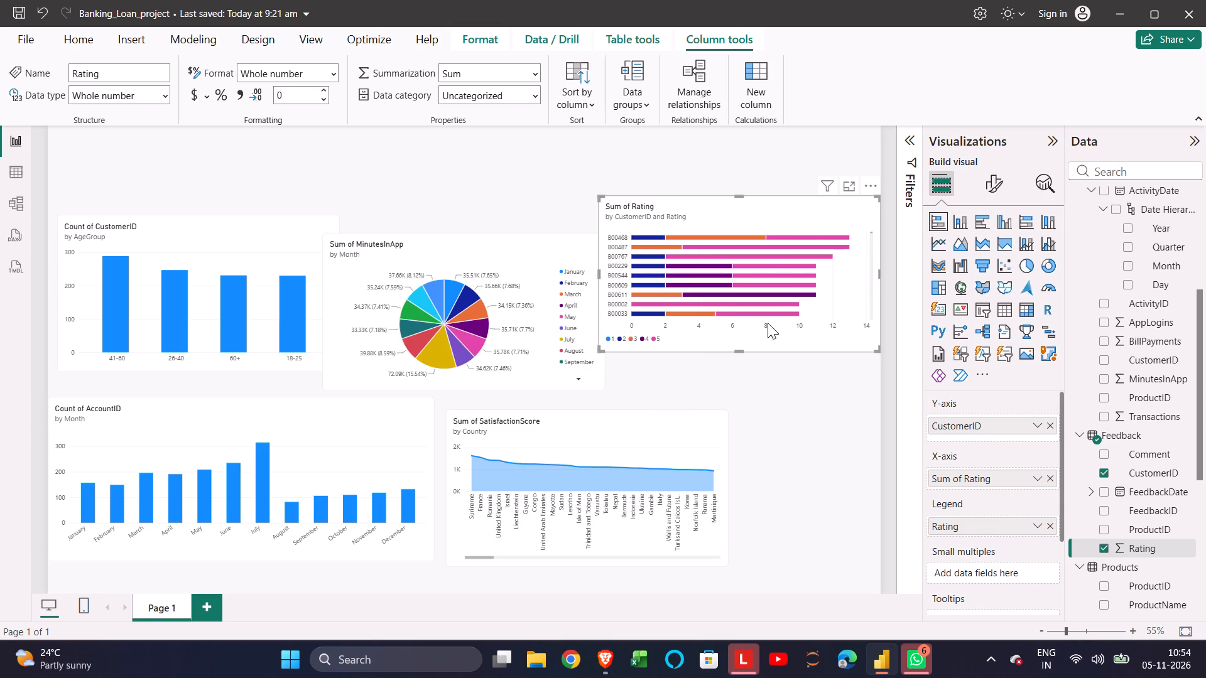
# Align the age-group column chart, MinutesInApp pie chart and Sum of Rating bar chart side by side in one level row without overlap.
pyautogui.moveTo(783, 207); pyautogui.dragTo(823, 258)
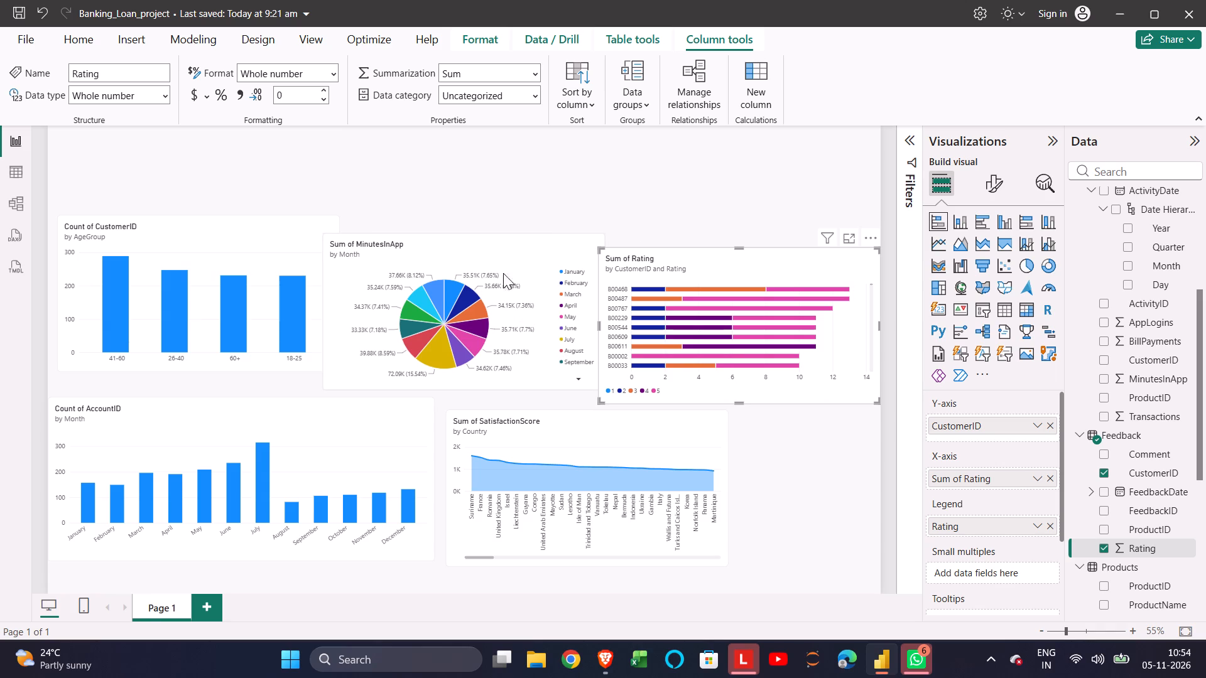
pyautogui.click(504, 259)
pyautogui.moveTo(504, 259); pyautogui.dragTo(482, 254)
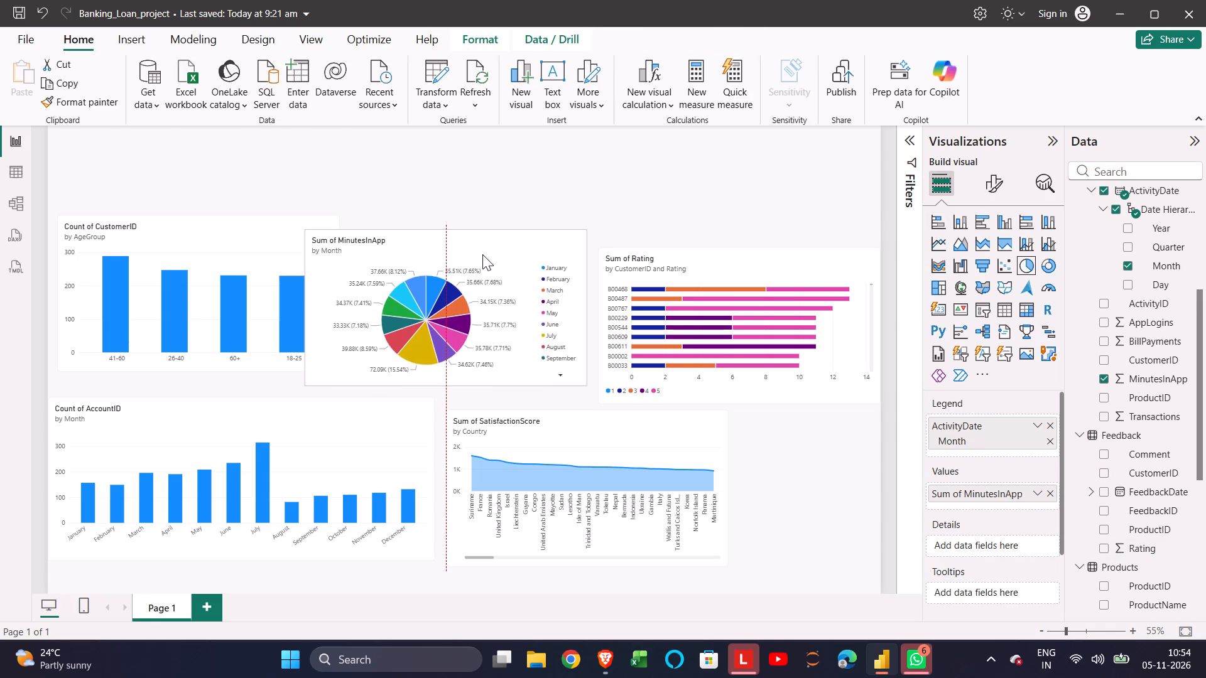
pyautogui.moveTo(482, 254); pyautogui.dragTo(489, 252)
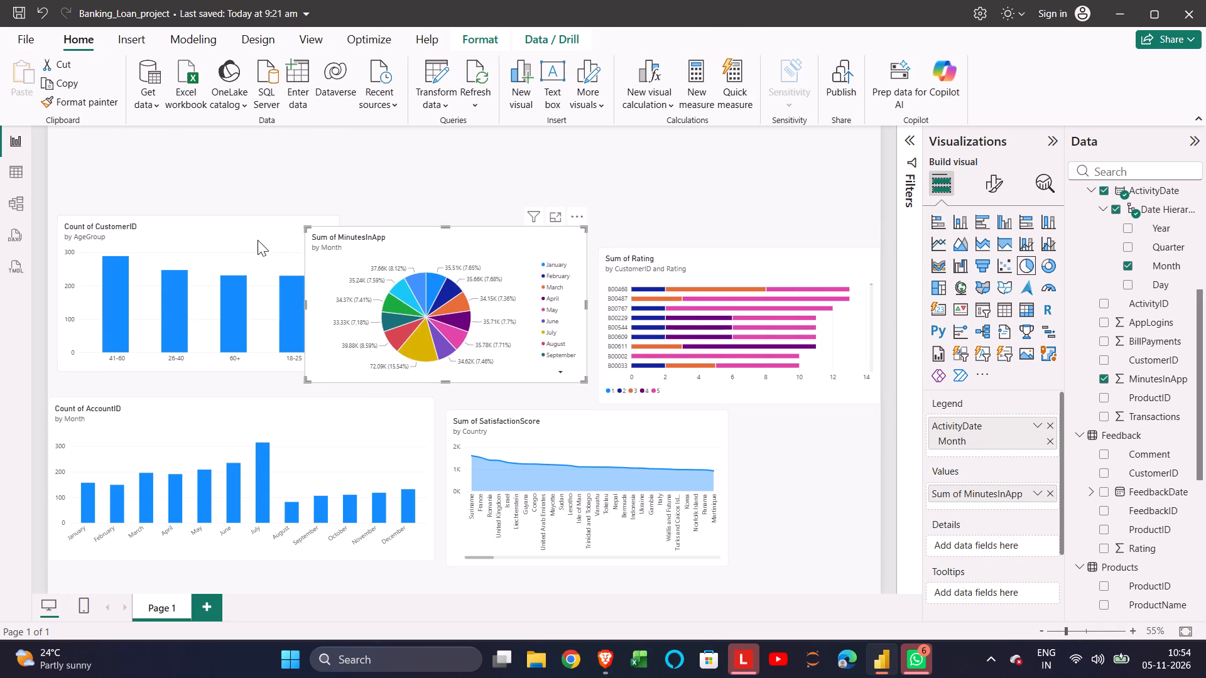
pyautogui.moveTo(247, 235); pyautogui.dragTo(212, 237)
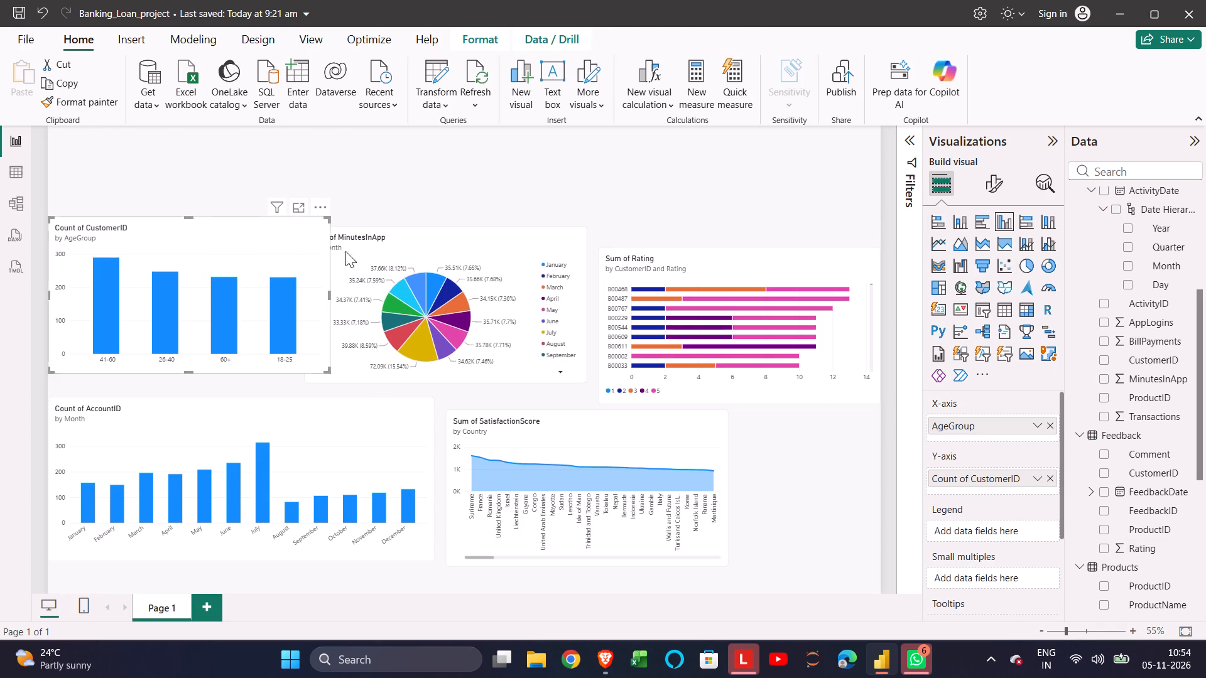
pyautogui.moveTo(526, 242); pyautogui.dragTo(543, 236)
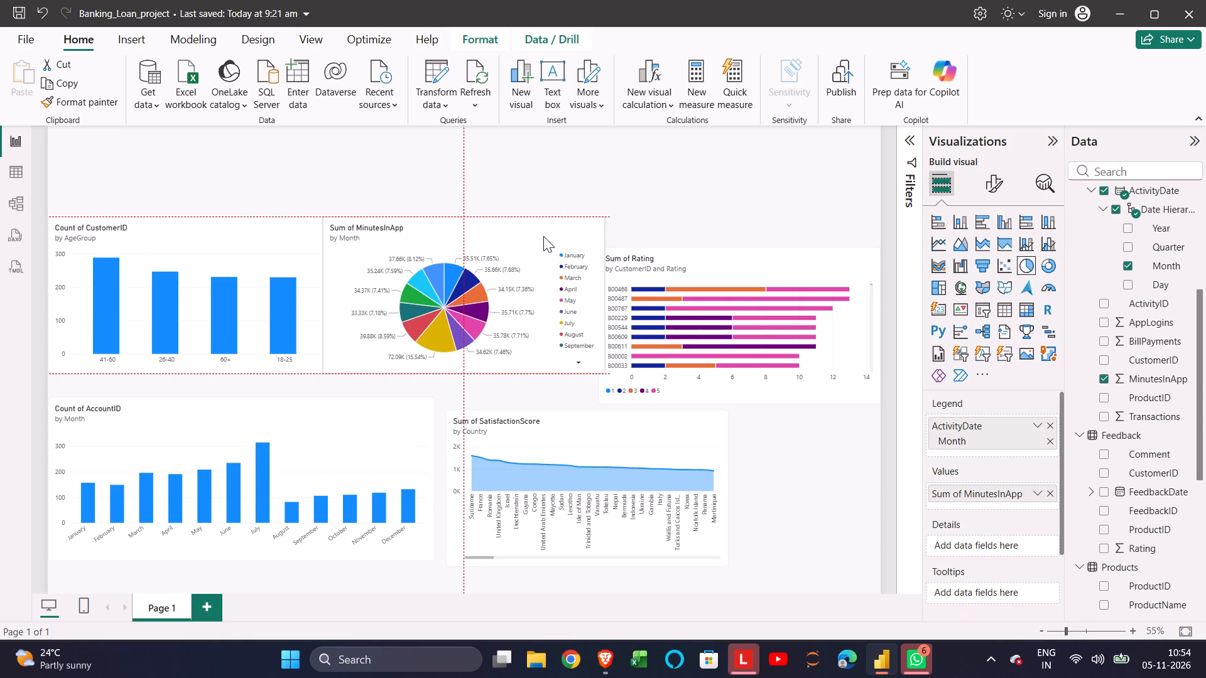
pyautogui.moveTo(543, 236); pyautogui.dragTo(539, 236)
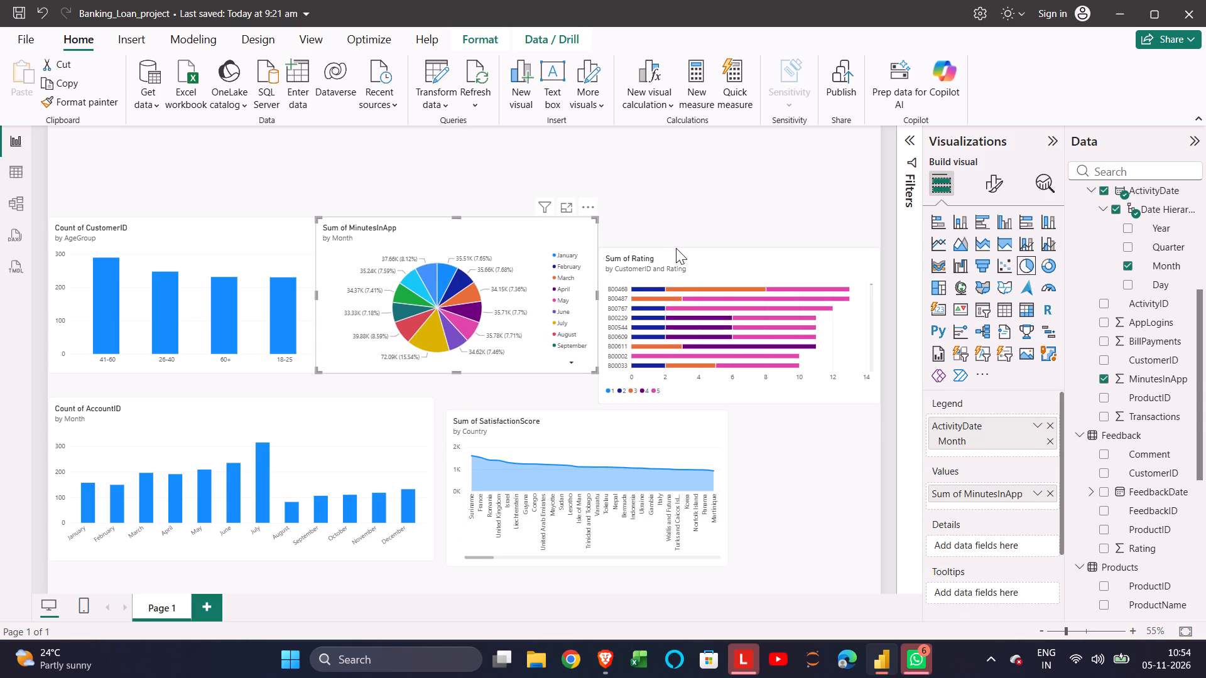
pyautogui.moveTo(676, 247); pyautogui.dragTo(685, 219)
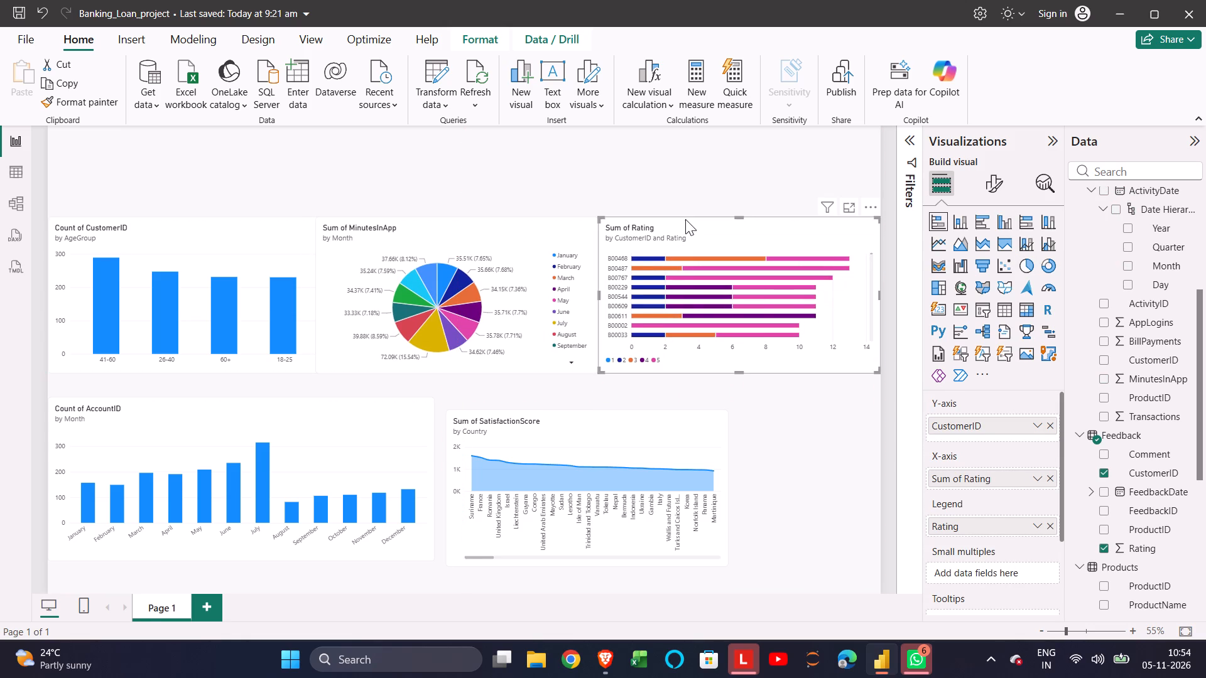
# Add an empty donut chart, narrowed in width, at the page's lower outer corner beside the SatisfactionScore by Country chart.
pyautogui.click(782, 456)
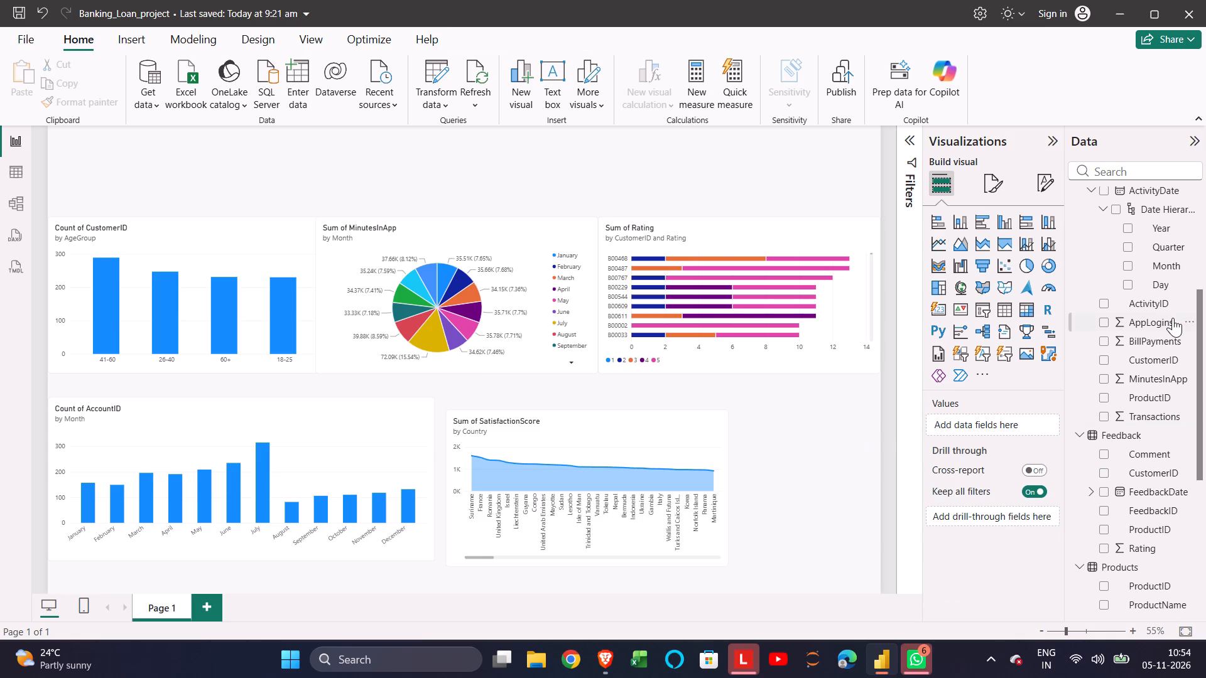
pyautogui.click(1049, 267)
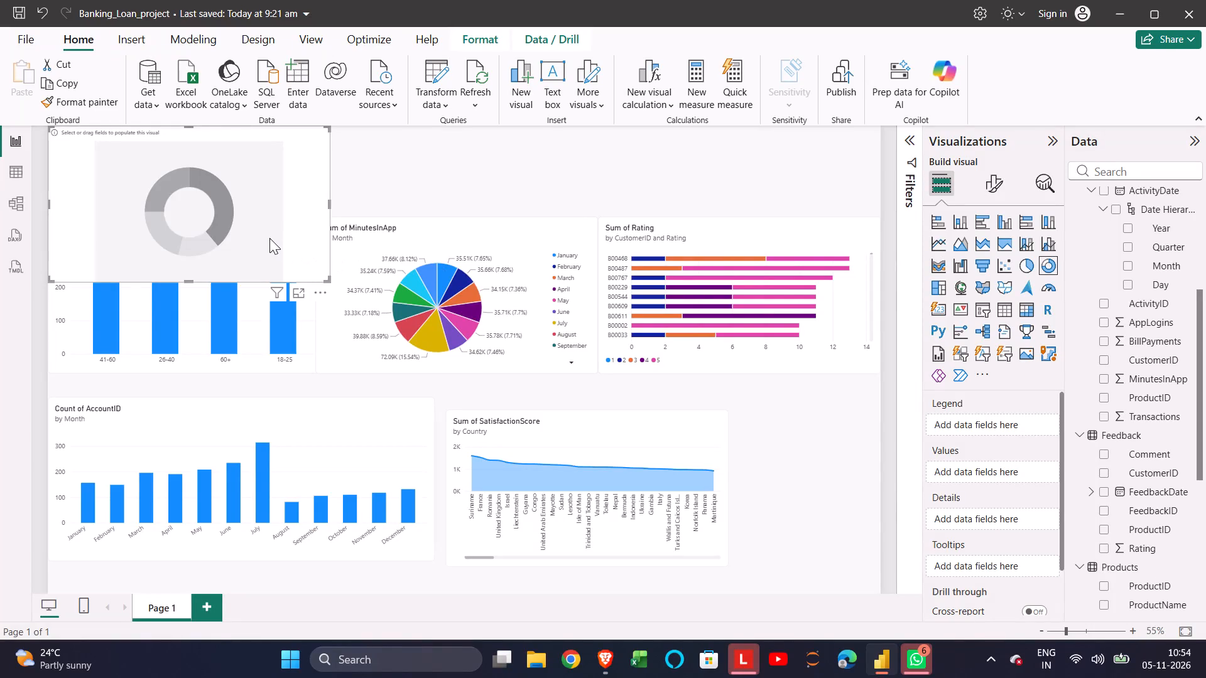
pyautogui.moveTo(269, 238); pyautogui.dragTo(766, 460)
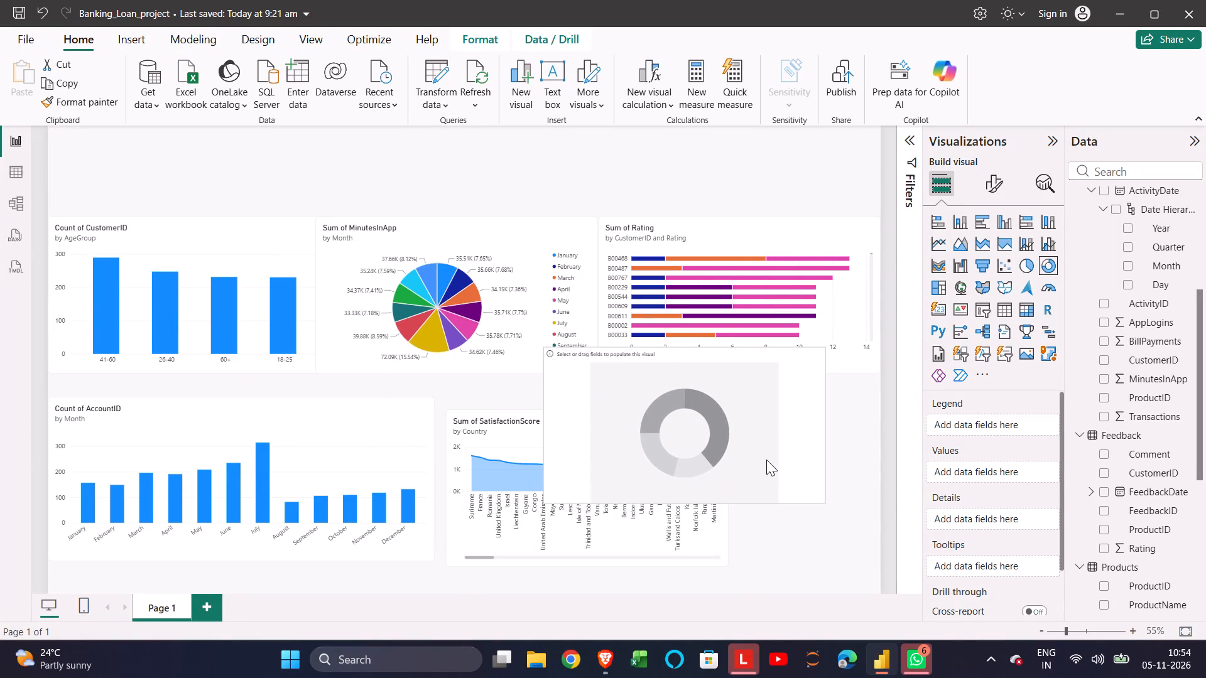
pyautogui.moveTo(543, 426); pyautogui.dragTo(634, 433)
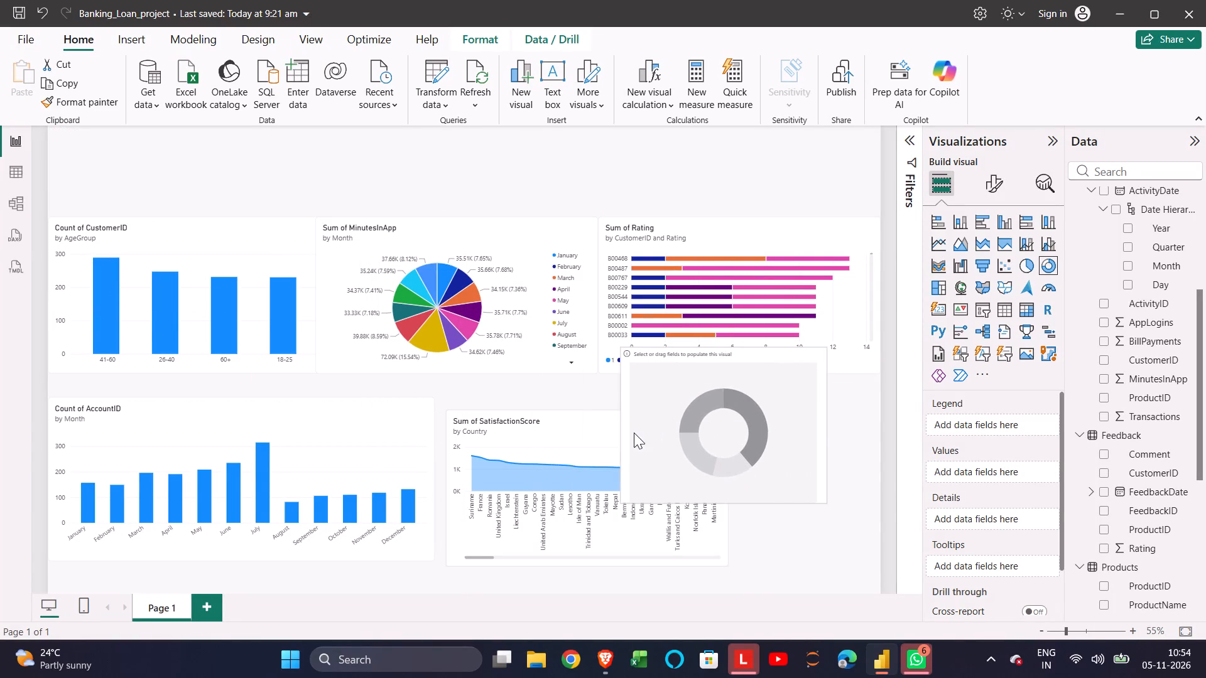
pyautogui.moveTo(634, 433); pyautogui.dragTo(653, 434)
pyautogui.moveTo(736, 412); pyautogui.dragTo(737, 412)
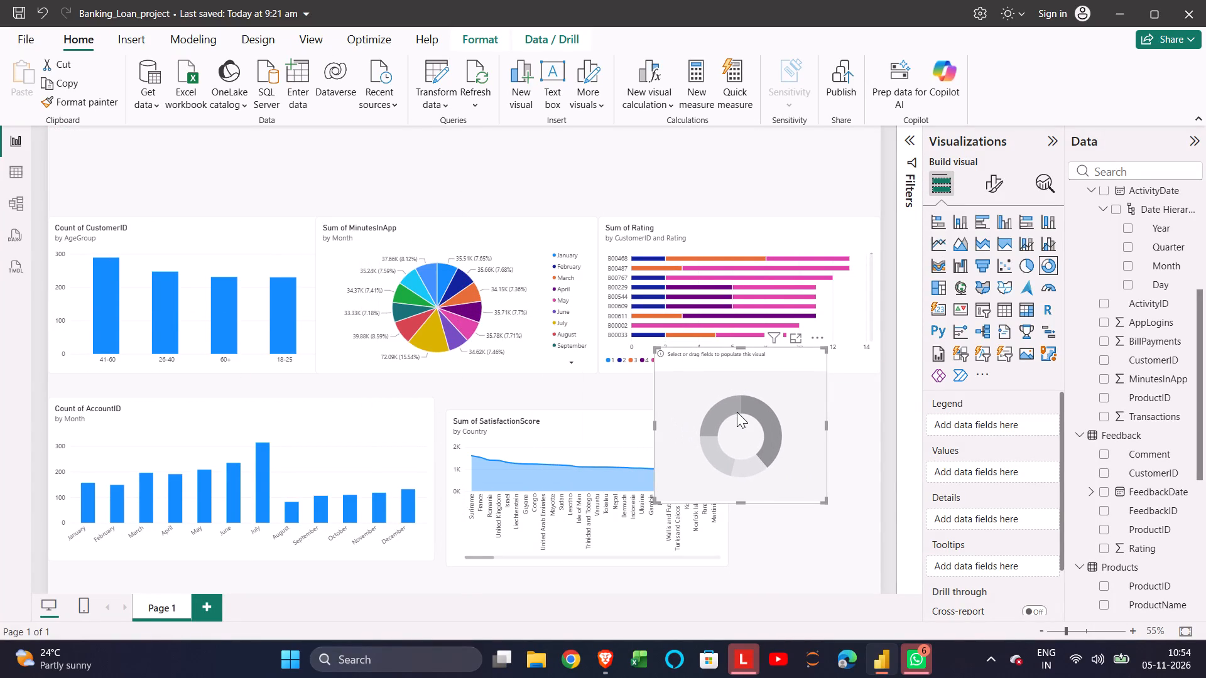
pyautogui.moveTo(737, 412); pyautogui.dragTo(752, 420)
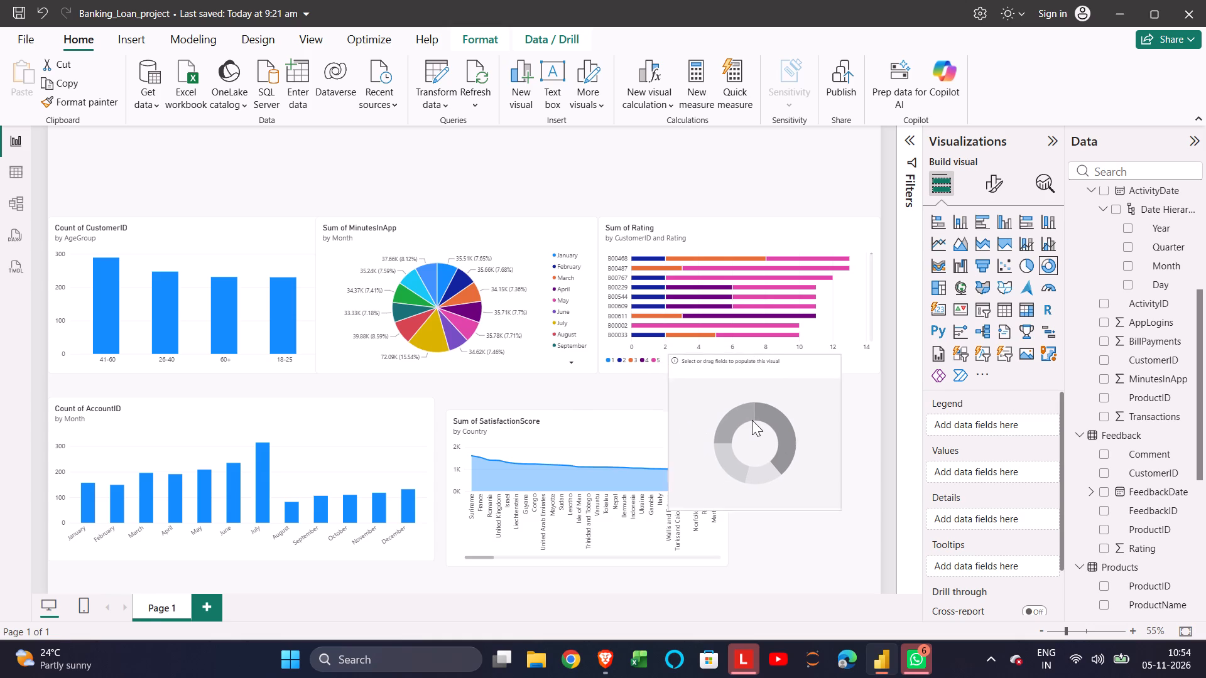
pyautogui.moveTo(752, 420); pyautogui.dragTo(815, 483)
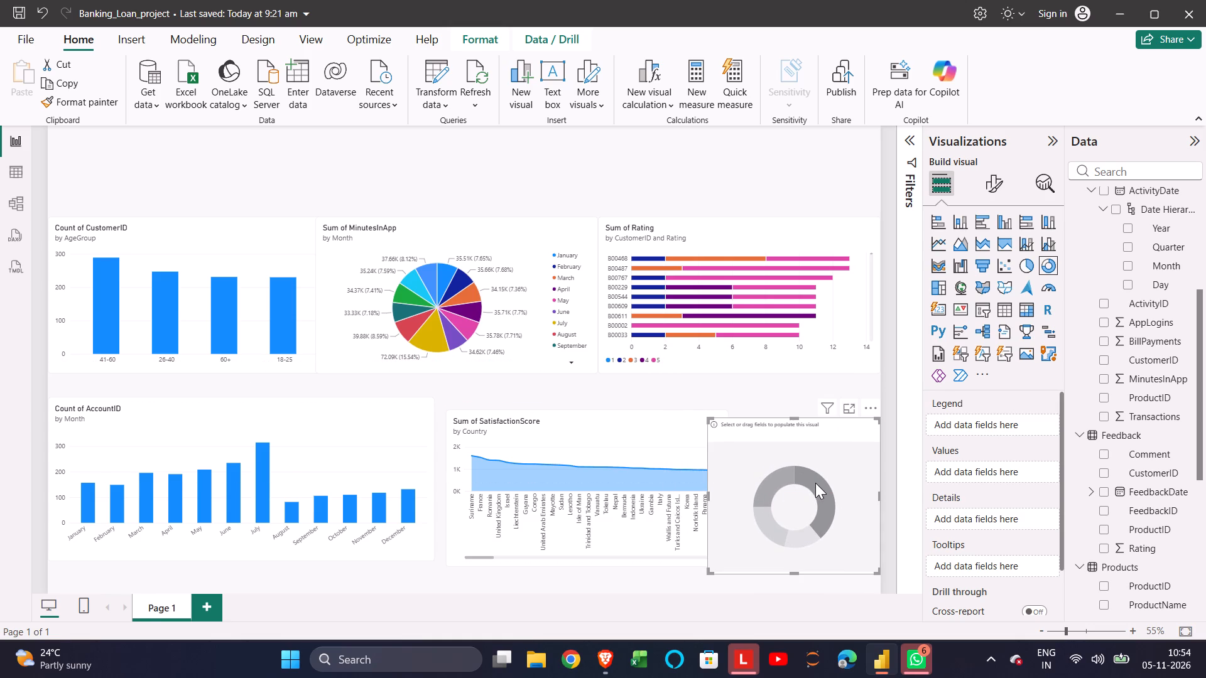